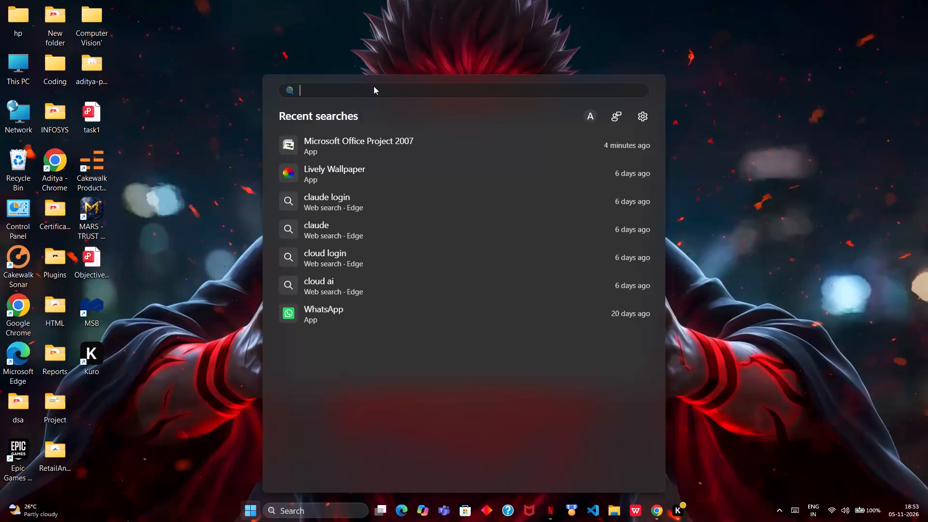
Search the computer for 2007 and launch Microsoft Office Project 2007.
{"action": "type", "text": "007"}
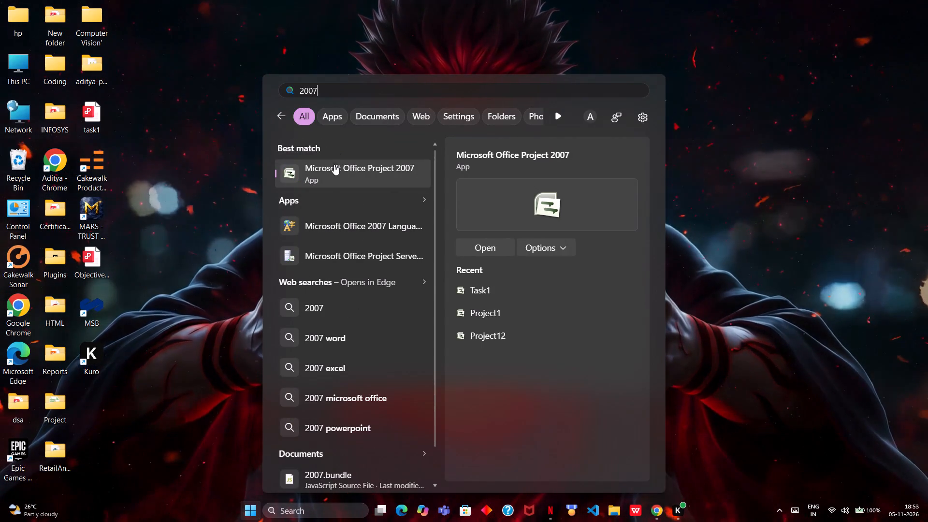
{"action": "left_click", "coordinate": [332, 170]}
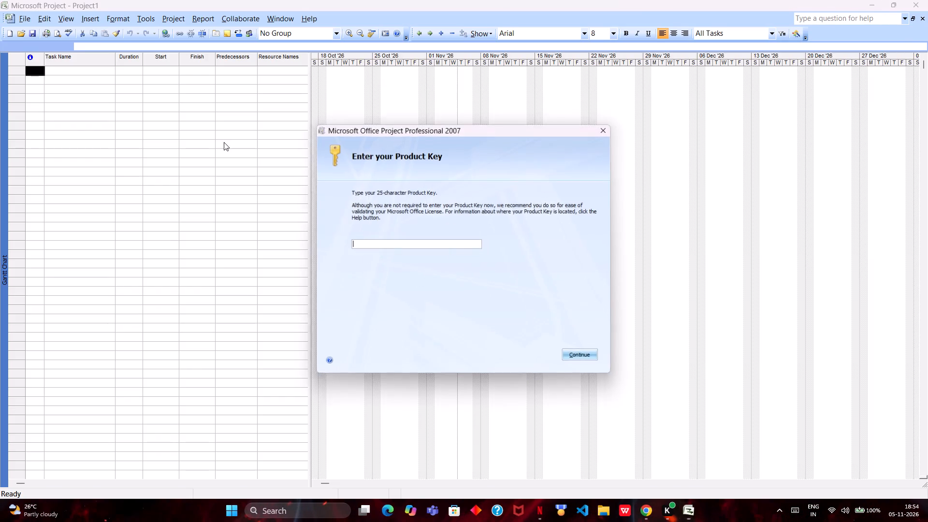
Dismiss the product key prompt without entering a key and cancel its setup.
{"action": "left_click", "coordinate": [606, 130]}
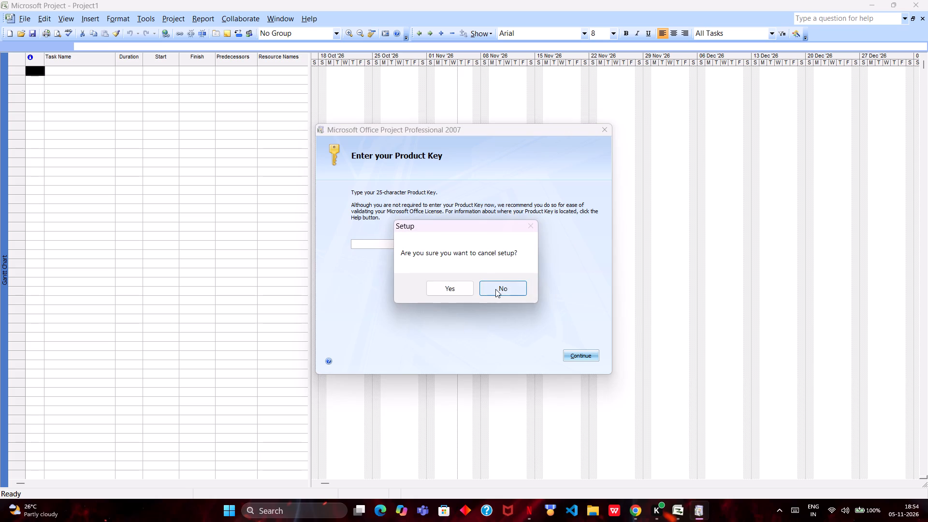
{"action": "left_click", "coordinate": [495, 289]}
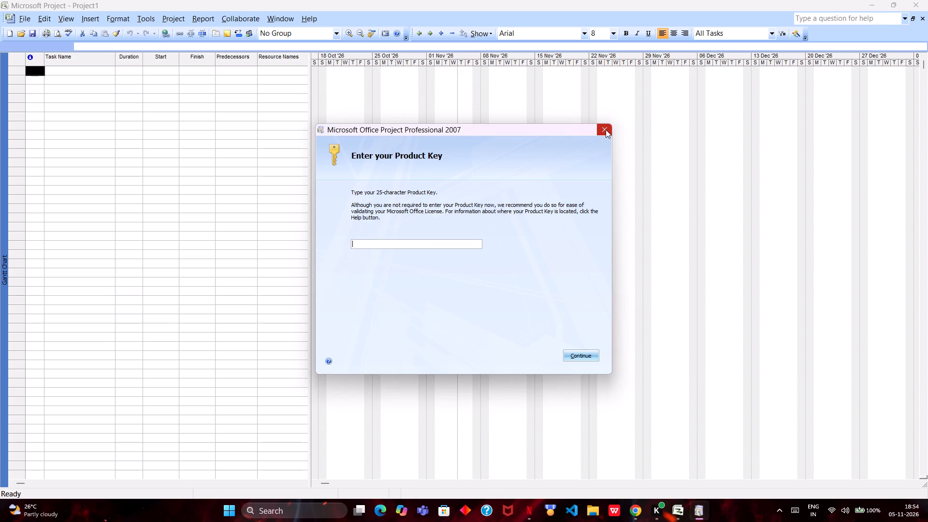
{"action": "left_click", "coordinate": [606, 130]}
{"action": "left_click", "coordinate": [461, 289]}
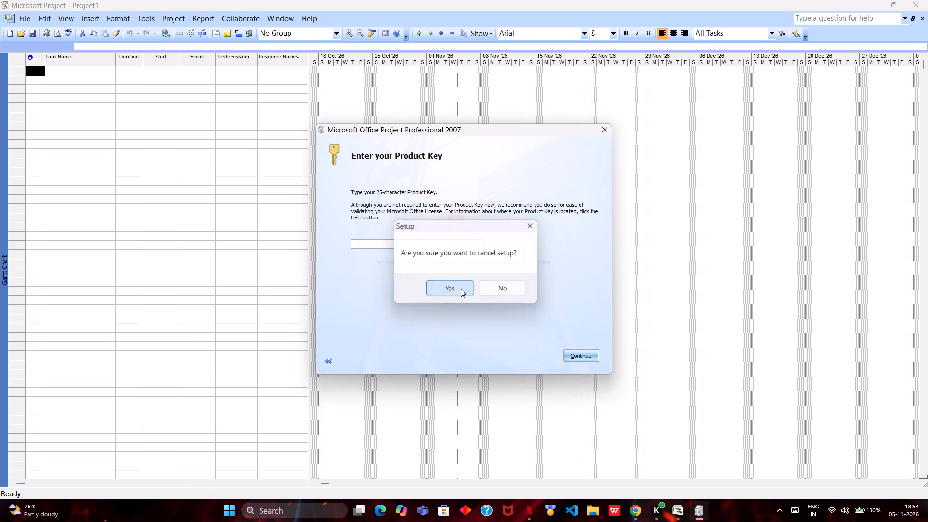
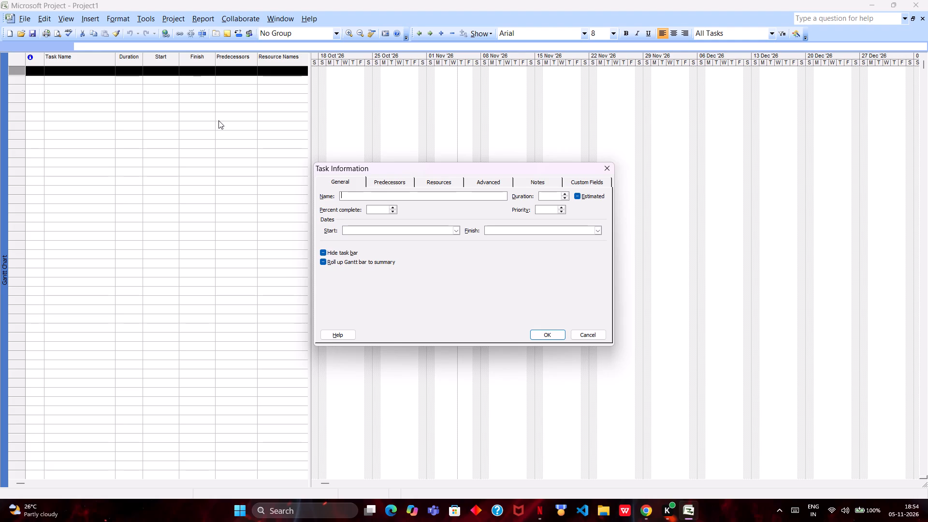
Name the first task Online Examination Management System and add it to the project.
{"action": "type", "text": "Online"}
{"action": "key", "text": "space"}
{"action": "type", "text": "Exam"}
{"action": "type", "text": "ination"}
{"action": "key", "text": "space"}
{"action": "type", "text": "Manag"}
{"action": "type", "text": "ement"}
{"action": "key", "text": "space"}
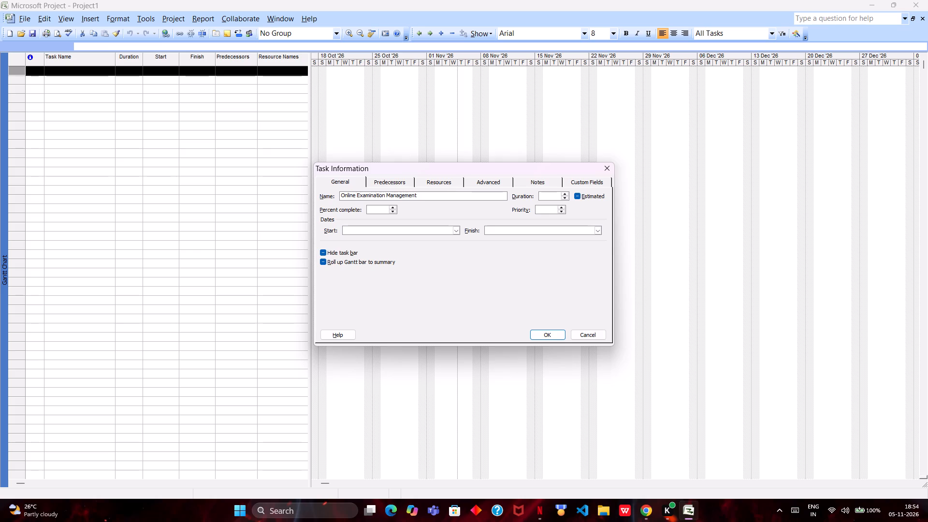
{"action": "type", "text": "System"}
{"action": "key", "text": "Return"}
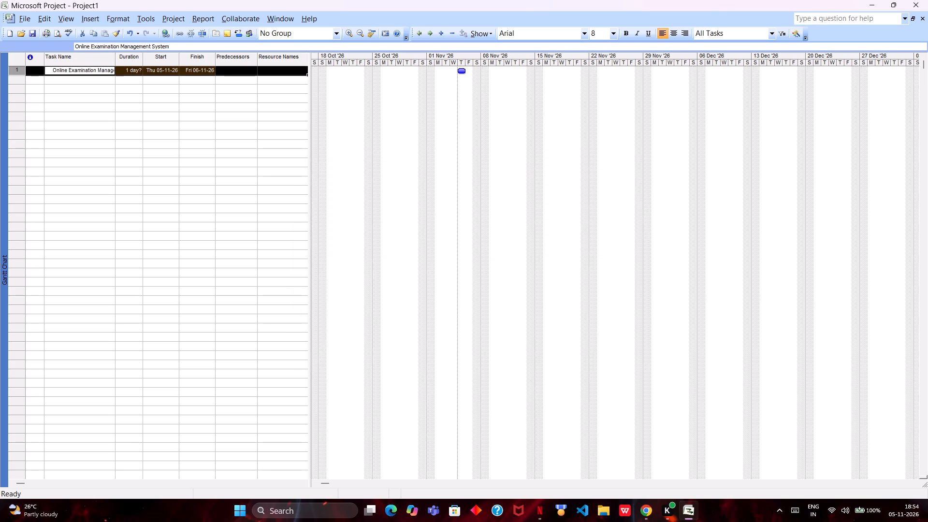
Open the empty task name cell in the second row for a new task.
{"action": "left_click", "coordinate": [73, 82]}
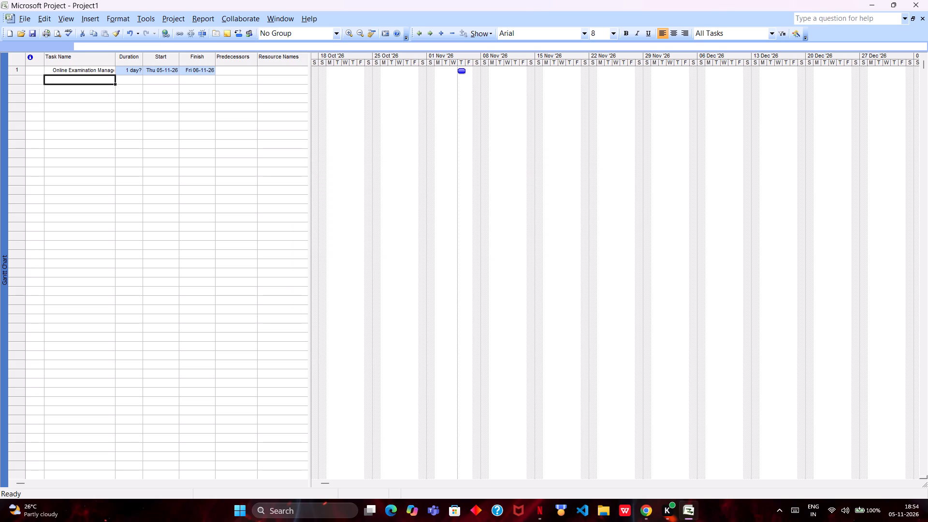
{"action": "left_click", "coordinate": [73, 82]}
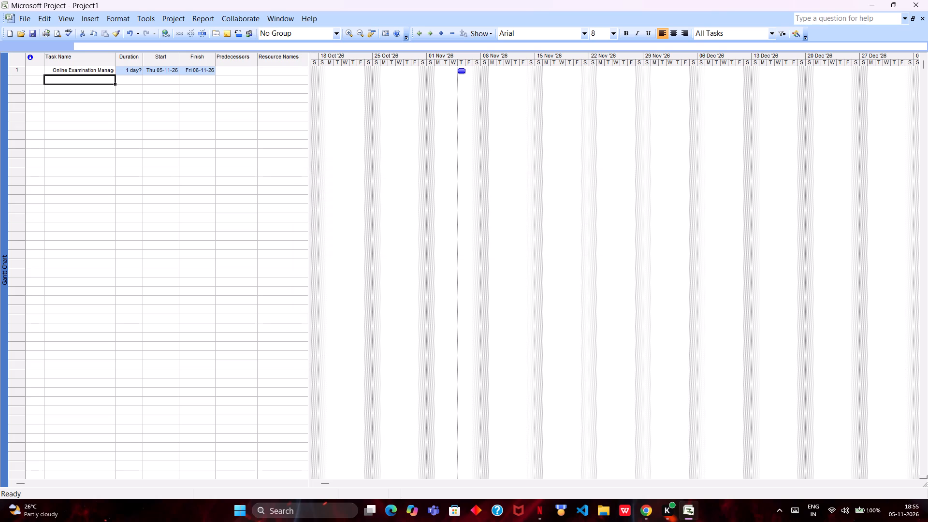
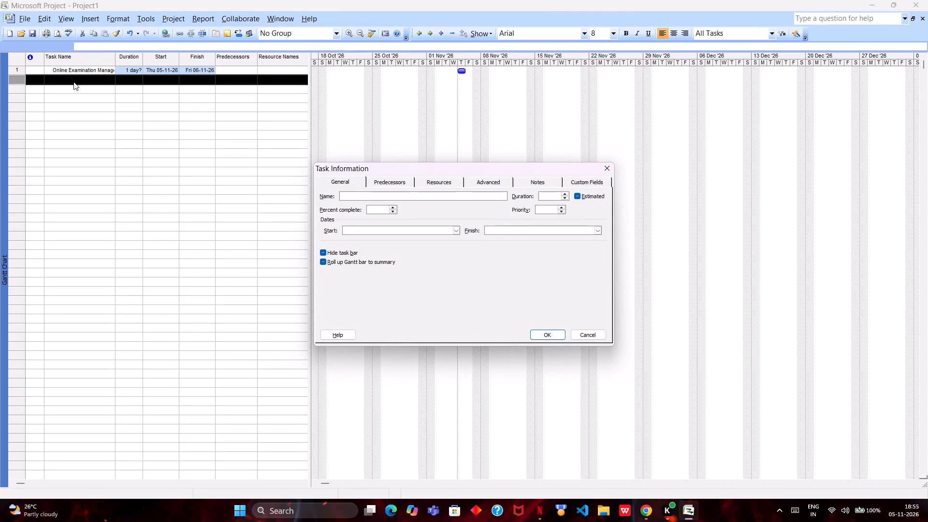
Name the second-row task Project Initiation & Planning and add it to the project.
{"action": "key", "text": "shift+p"}
{"action": "type", "text": "ro"}
{"action": "type", "text": "ject"}
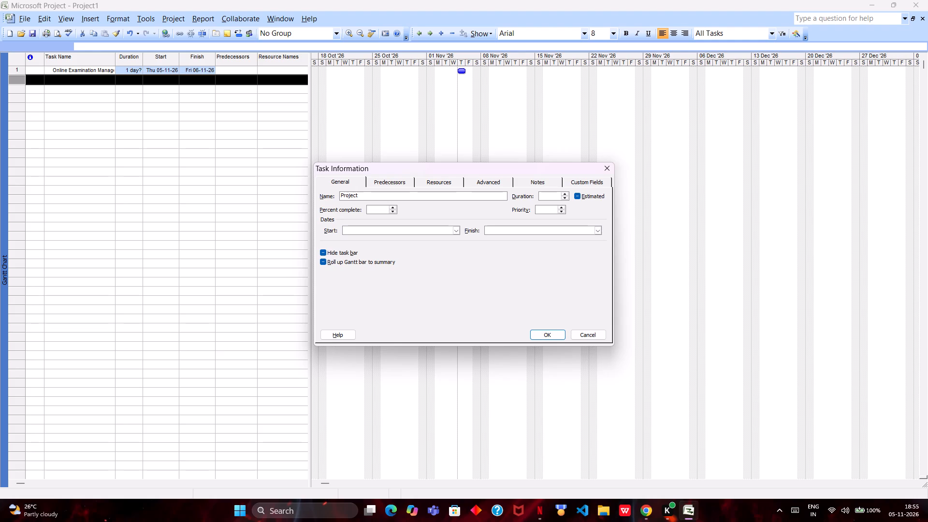
{"action": "key", "text": "space"}
{"action": "type", "text": "Ini"}
{"action": "type", "text": "ti"}
{"action": "key", "text": "a"}
{"action": "type", "text": "tion"}
{"action": "key", "text": "space"}
{"action": "type", "text": "& Pla"}
{"action": "type", "text": "nning"}
{"action": "key", "text": "Return"}
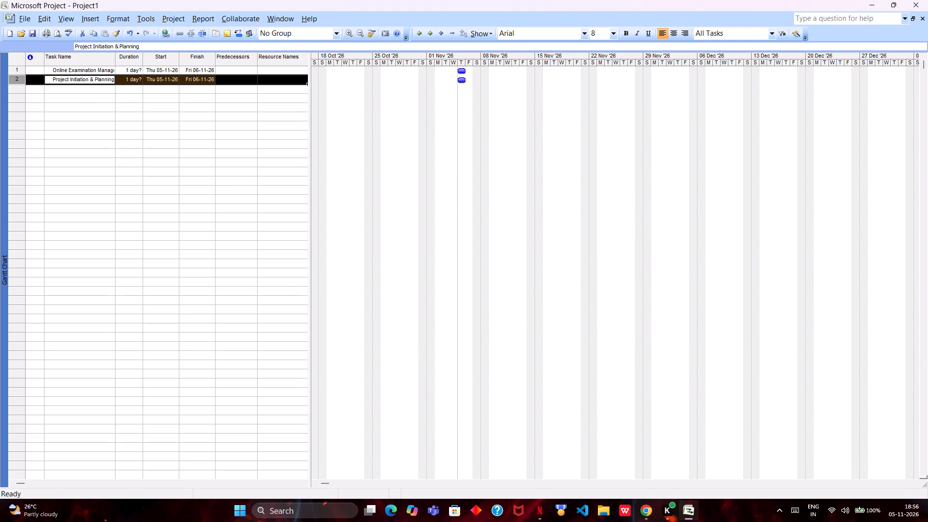
Indent the Project Initiation & Planning task to make it a subtask of Online Examination Management System.
{"action": "right_click", "coordinate": [34, 82]}
{"action": "left_click", "coordinate": [66, 282]}
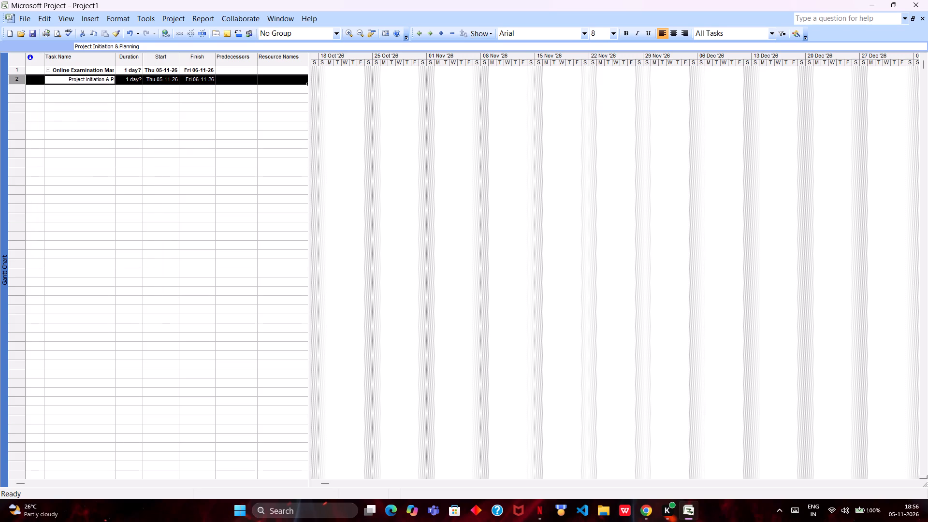
Add a new task named Project Kickoff Meeting in the third row, below Project Initiation & Planning.
{"action": "left_click", "coordinate": [90, 89]}
{"action": "double_click", "coordinate": [90, 89]}
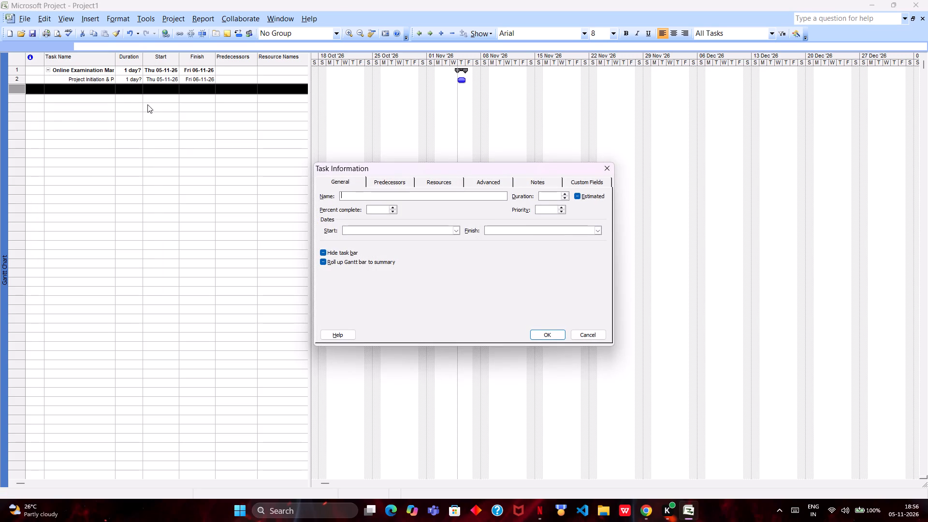
{"action": "type", "text": "Pro"}
{"action": "type", "text": "ject K"}
{"action": "key", "text": "i"}
{"action": "type", "text": "ckoff Meeting"}
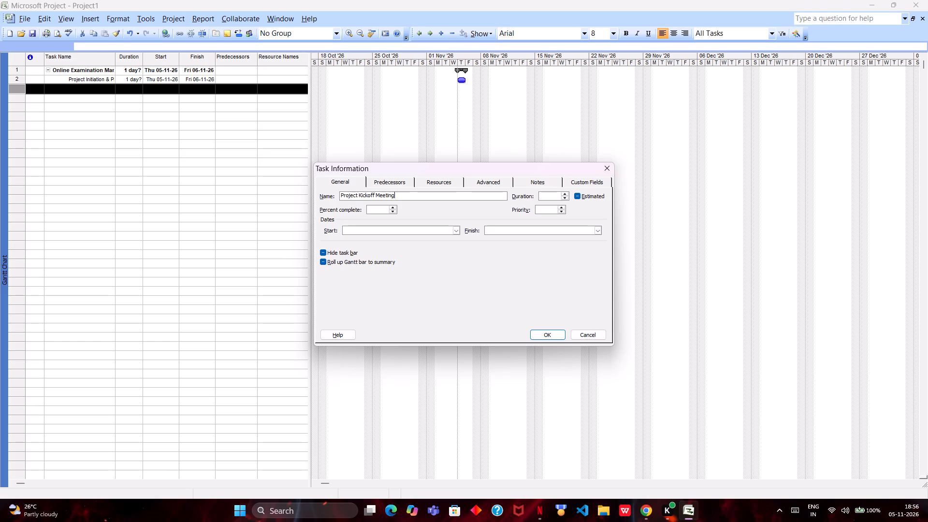
{"action": "key", "text": "Return"}
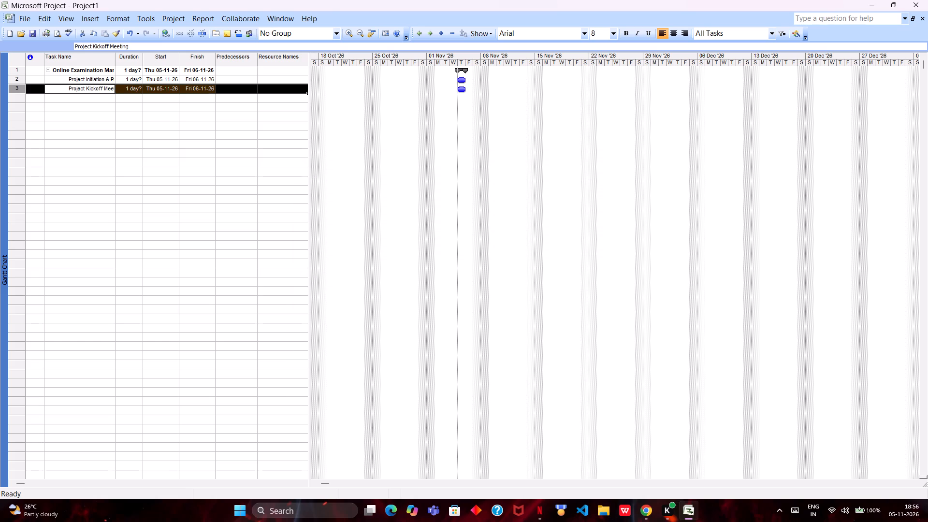
Indent the Project Kickoff Meeting task to make it a subtask of Project Initiation & Planning.
{"action": "right_click", "coordinate": [34, 90]}
{"action": "left_click", "coordinate": [73, 289]}
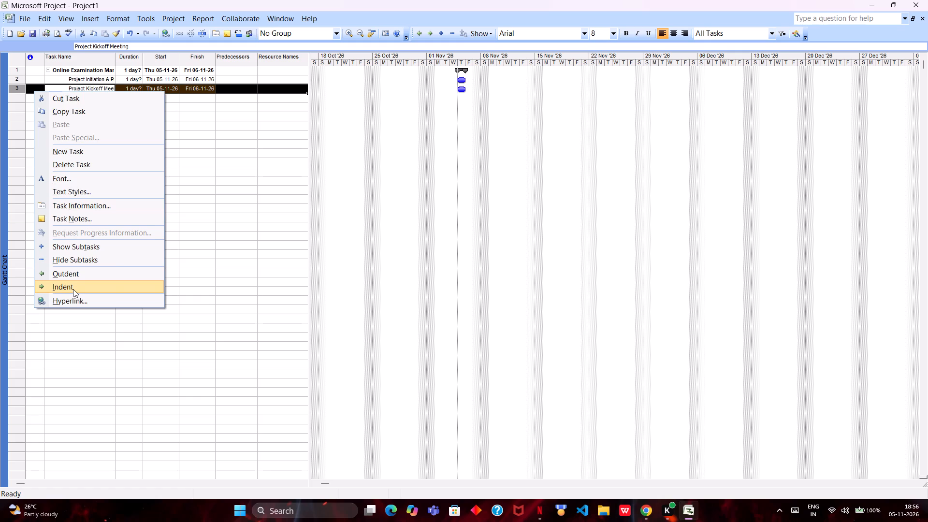
Add a new task named Define Project Scope in the fourth row, below Project Kickoff Meeting.
{"action": "left_click", "coordinate": [102, 101]}
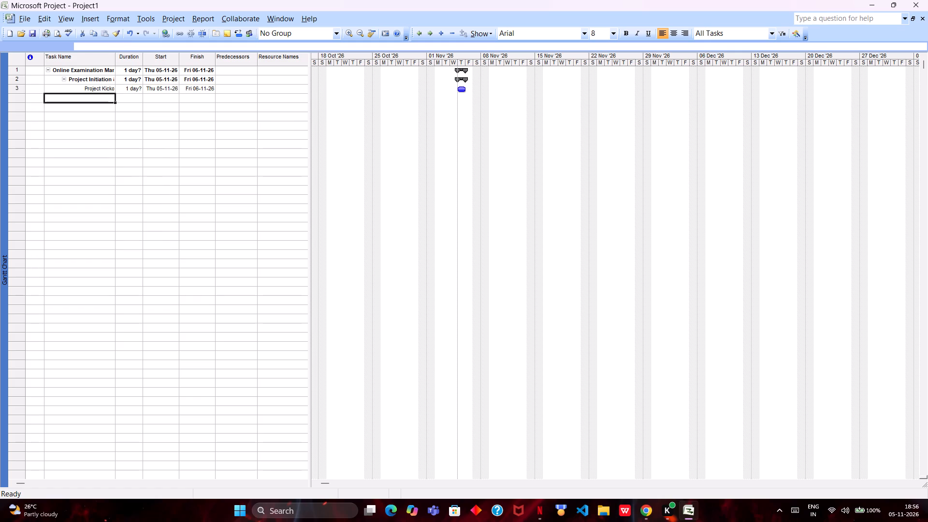
{"action": "double_click", "coordinate": [102, 100]}
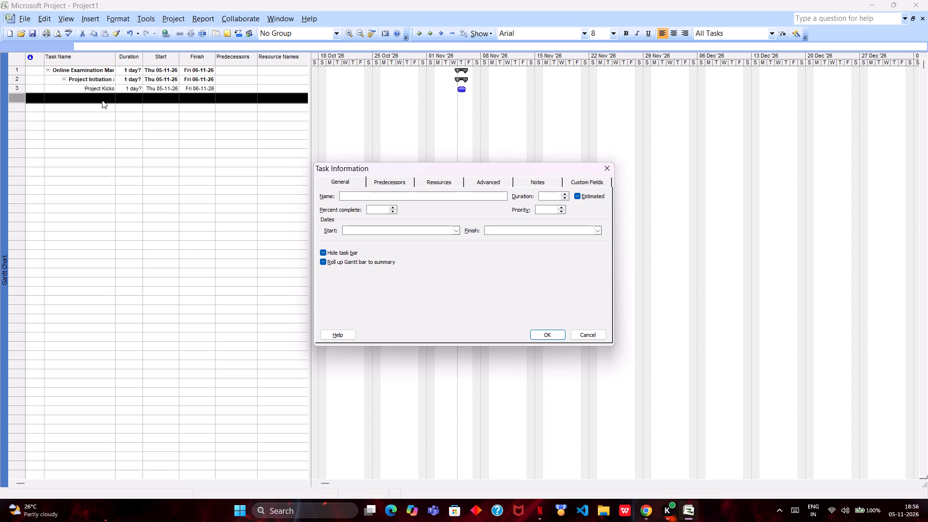
{"action": "key", "text": "shift+d"}
{"action": "key", "text": "e"}
{"action": "type", "text": "fi"}
{"action": "type", "text": "ne Pro"}
{"action": "type", "text": "ject"}
{"action": "key", "text": "space"}
{"action": "key", "text": "shift+s"}
{"action": "type", "text": "cope"}
{"action": "key", "text": "Return"}
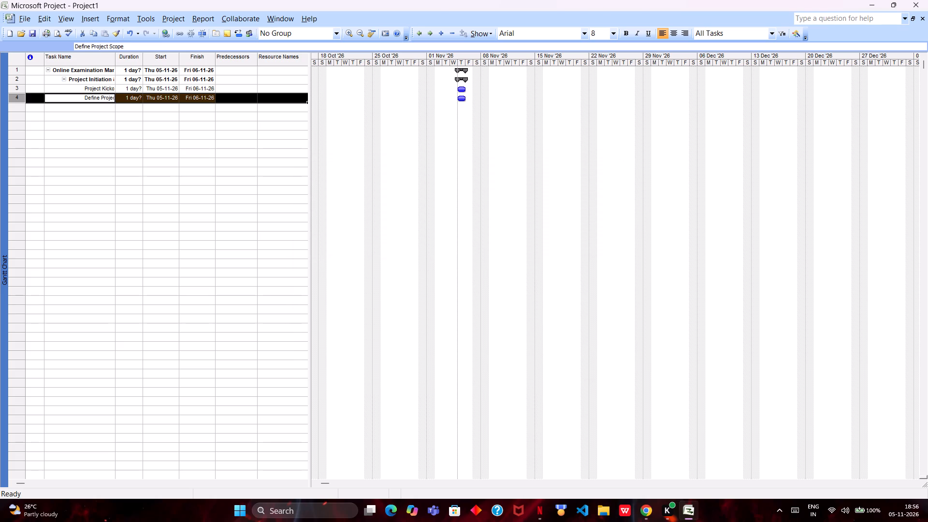
Add a new task named Feasibility Study in the fifth row, below Define Project Scope.
{"action": "left_click", "coordinate": [101, 110]}
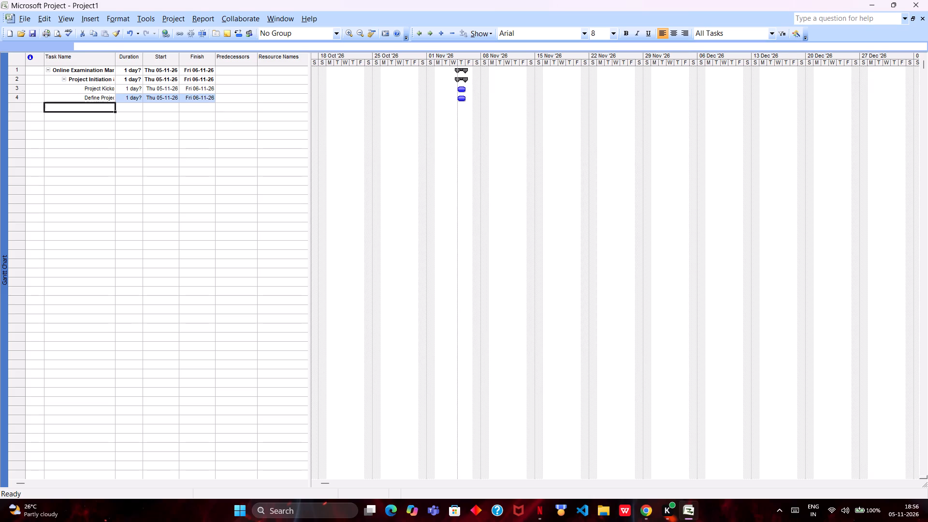
{"action": "double_click", "coordinate": [101, 110]}
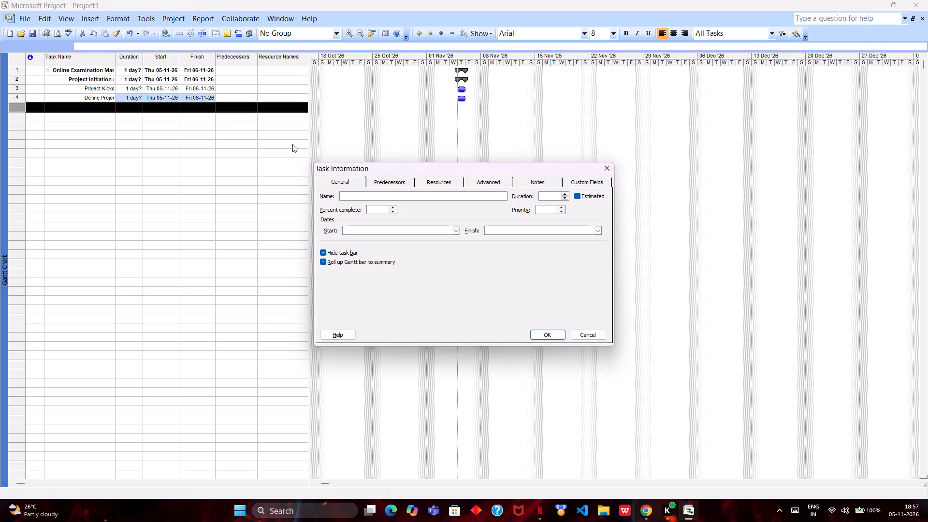
{"action": "key", "text": "shift+f"}
{"action": "type", "text": "ea"}
{"action": "type", "text": "si"}
{"action": "type", "text": "bi"}
{"action": "type", "text": "lity"}
{"action": "key", "text": "space"}
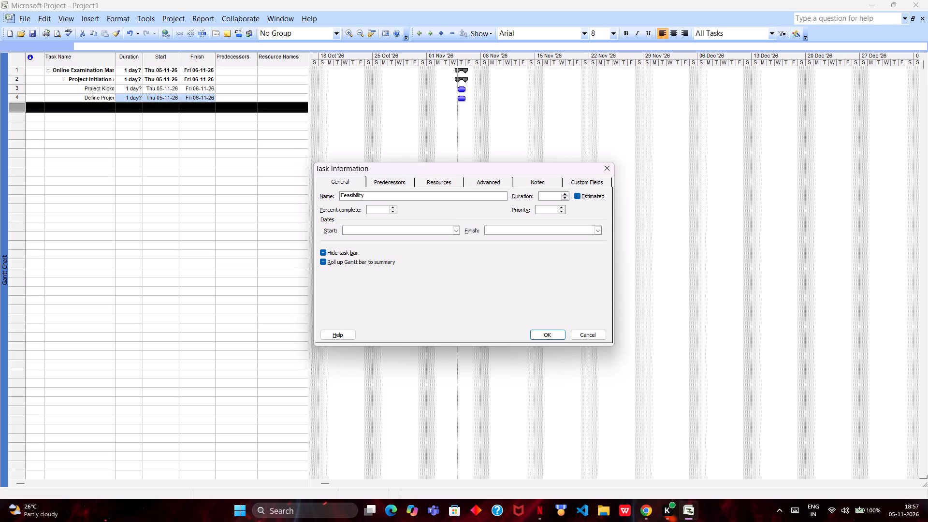
{"action": "type", "text": "Stu"}
{"action": "type", "text": "dy"}
{"action": "key", "text": "Return"}
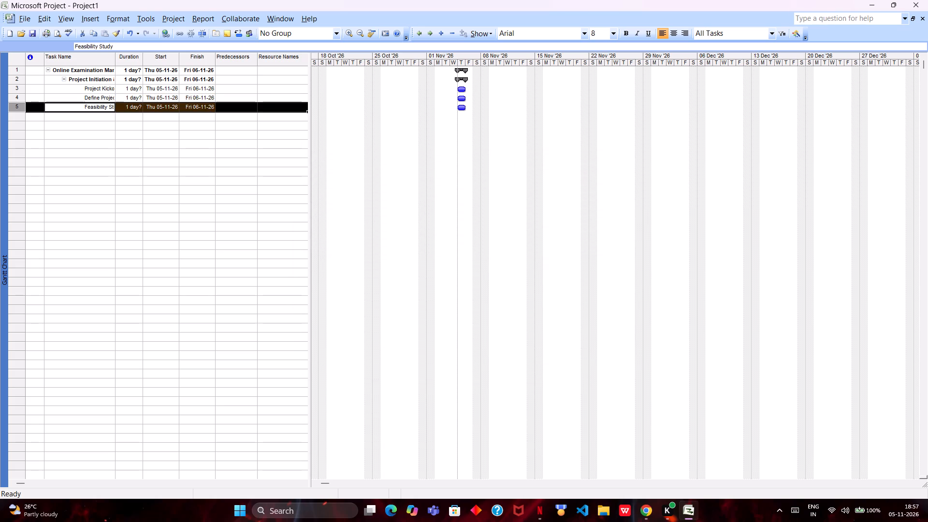
Add a new task named Prepare Project Schedule in the sixth row, below Feasibility Study.
{"action": "left_click", "coordinate": [106, 114]}
{"action": "double_click", "coordinate": [102, 117]}
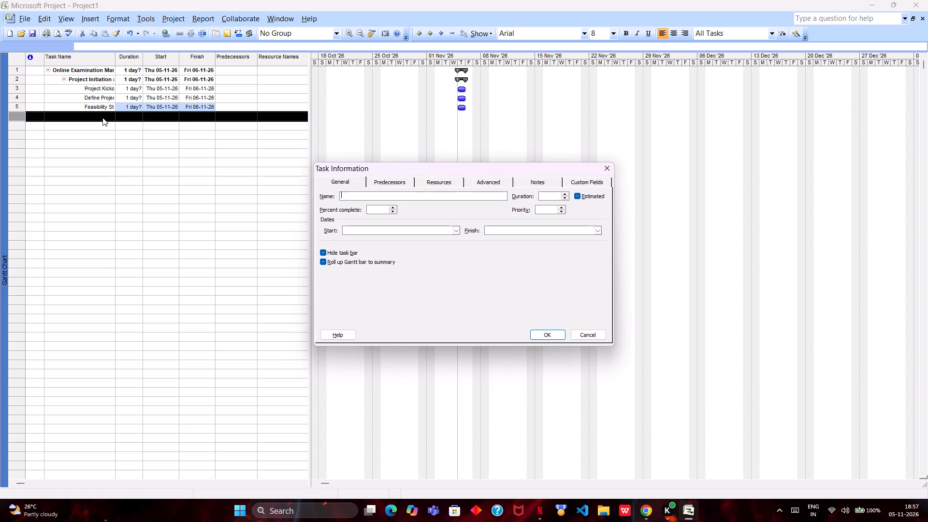
{"action": "type", "text": "Pre"}
{"action": "type", "text": "pare Project"}
{"action": "key", "text": "space"}
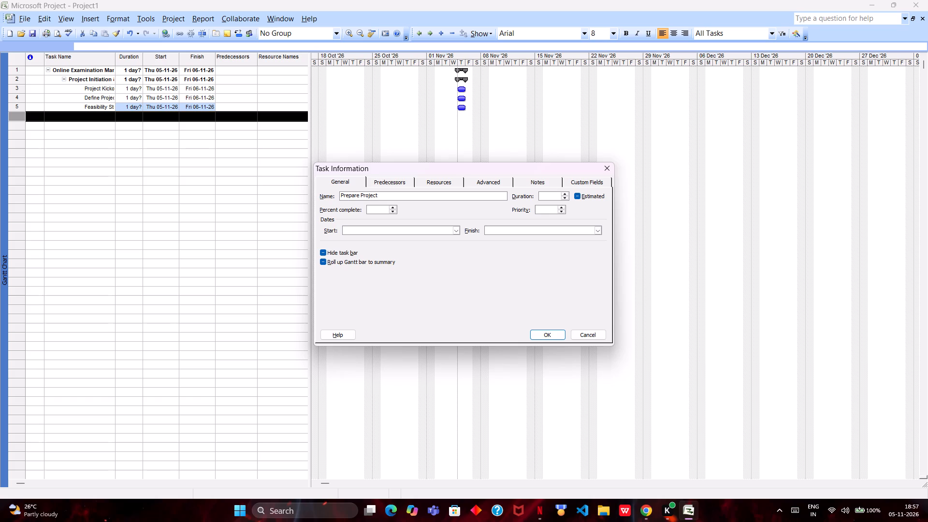
{"action": "key", "text": "shift+s"}
{"action": "type", "text": "ch"}
{"action": "key", "text": "e"}
{"action": "type", "text": "dule"}
{"action": "key", "text": "Return"}
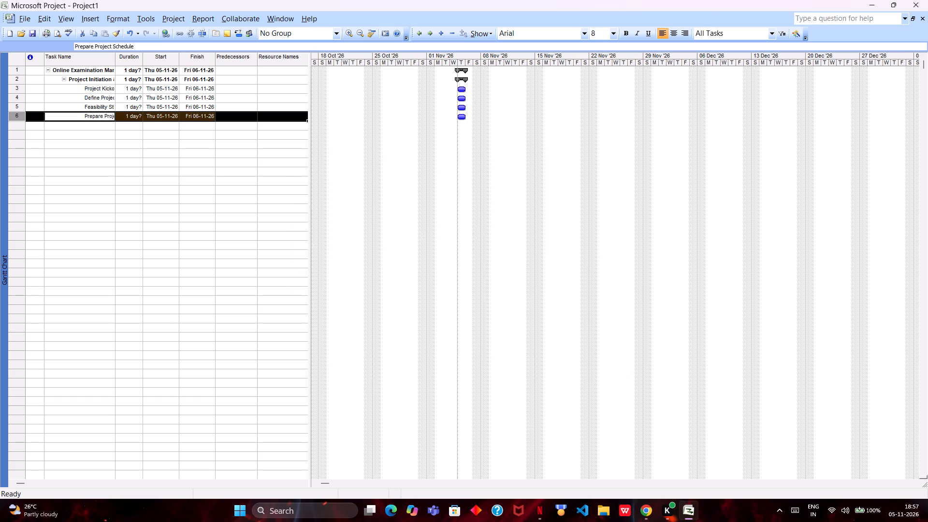
Add a new task named Rick Asssessment in the seventh row, below Prepare Project Schedule.
{"action": "double_click", "coordinate": [89, 127]}
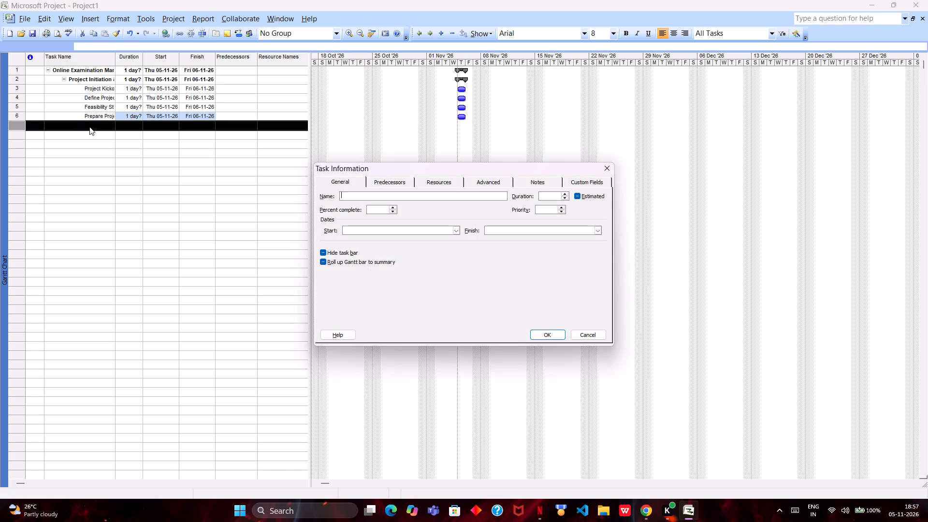
{"action": "type", "text": "Rick"}
{"action": "key", "text": "space"}
{"action": "type", "text": "Asss"}
{"action": "type", "text": "ess"}
{"action": "type", "text": "ment"}
{"action": "key", "text": "Return"}
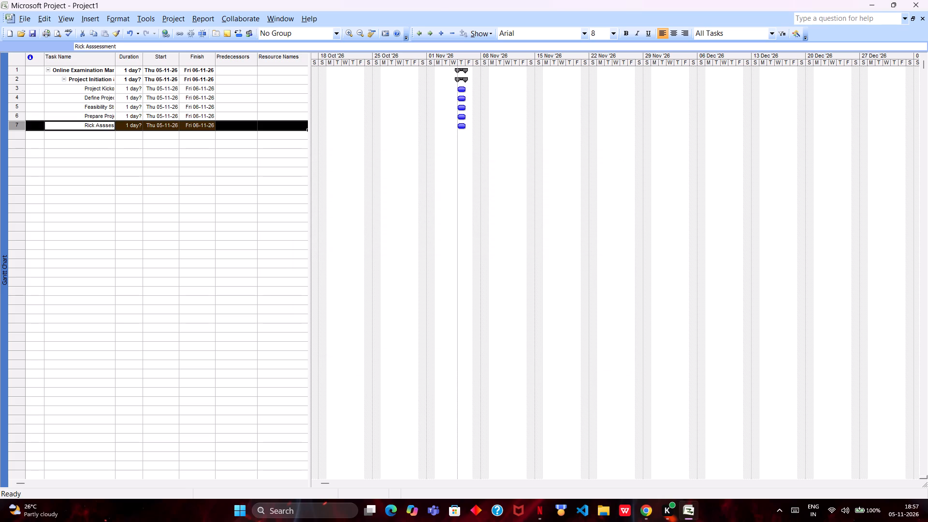
Add a new task named Project Plan Approved in the eighth row, below the seventh-row task.
{"action": "double_click", "coordinate": [87, 136]}
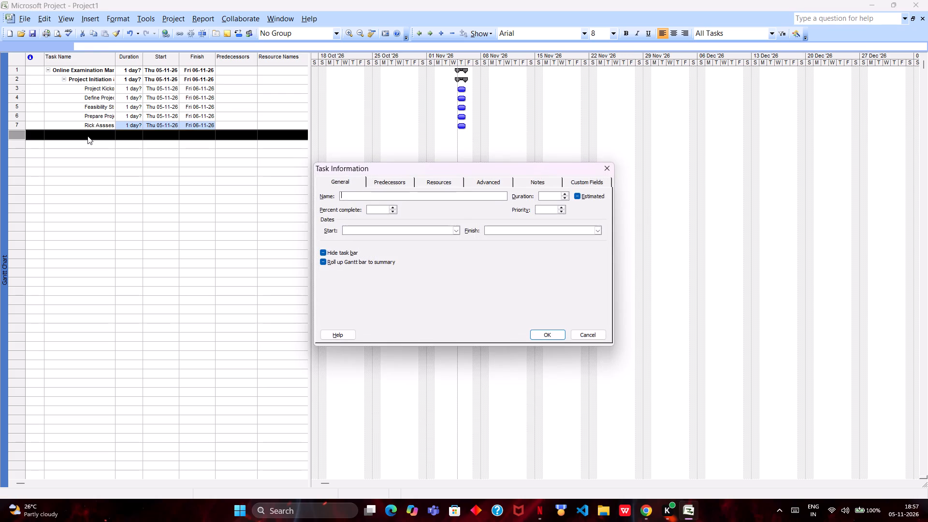
{"action": "type", "text": "Project"}
{"action": "key", "text": "space"}
{"action": "key", "text": "shift+p"}
{"action": "type", "text": "lan"}
{"action": "key", "text": "space"}
{"action": "key", "text": "shift+a"}
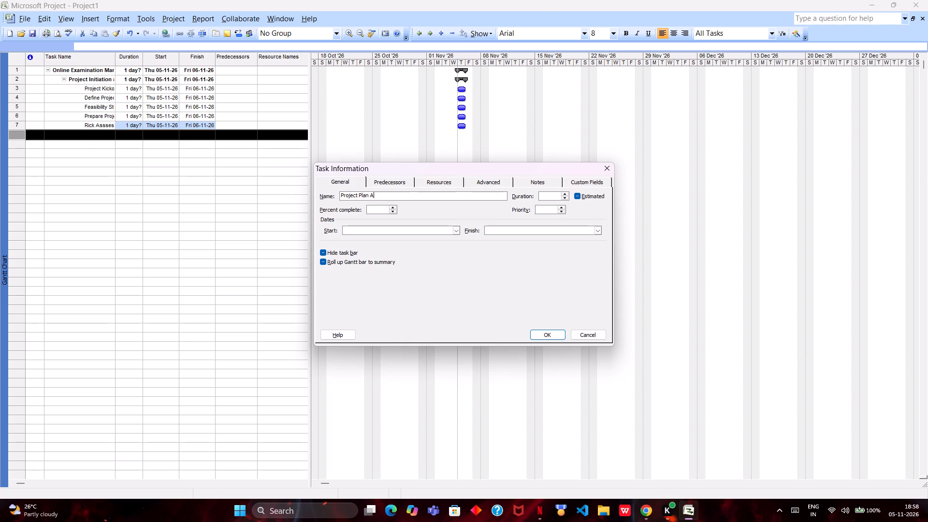
{"action": "type", "text": "pp"}
{"action": "type", "text": "ro"}
{"action": "key", "text": "v"}
{"action": "type", "text": "ed"}
{"action": "key", "text": "Return"}
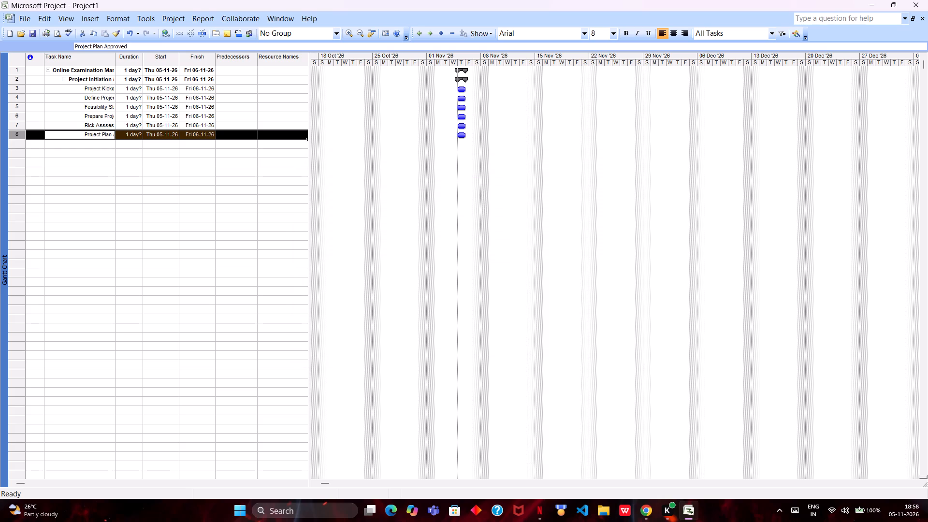
Add a new task named Requirement Analysis in the ninth row, below Project Plan Approved.
{"action": "left_click", "coordinate": [78, 145]}
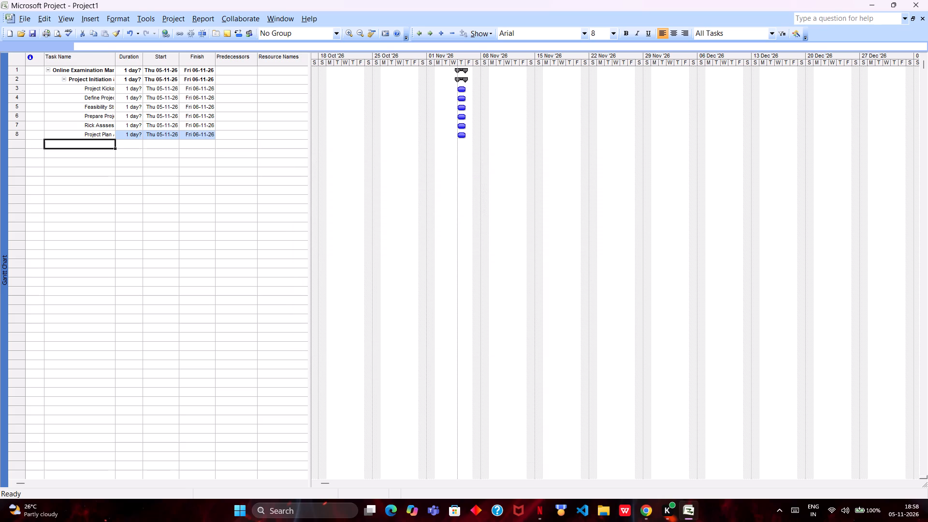
{"action": "double_click", "coordinate": [78, 145]}
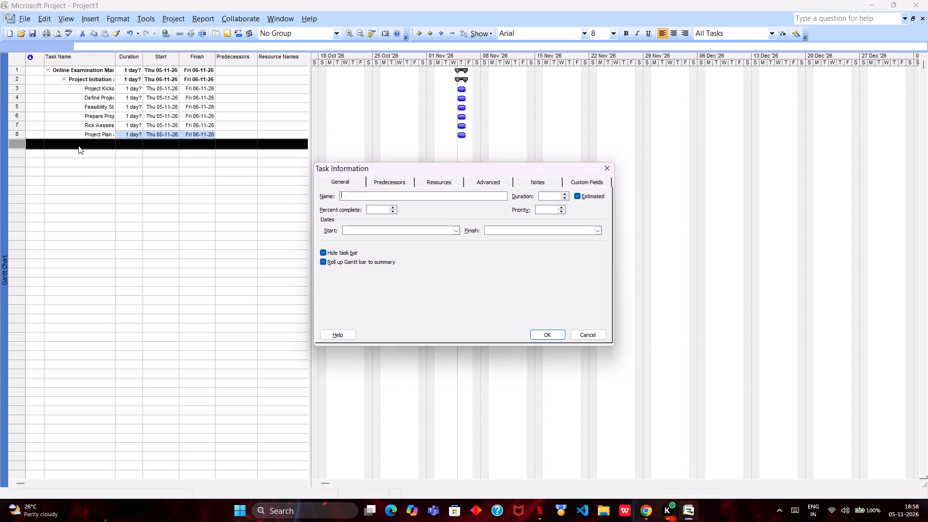
{"action": "type", "text": "Re"}
{"action": "type", "text": "qu"}
{"action": "type", "text": "ire"}
{"action": "type", "text": "ment Ana"}
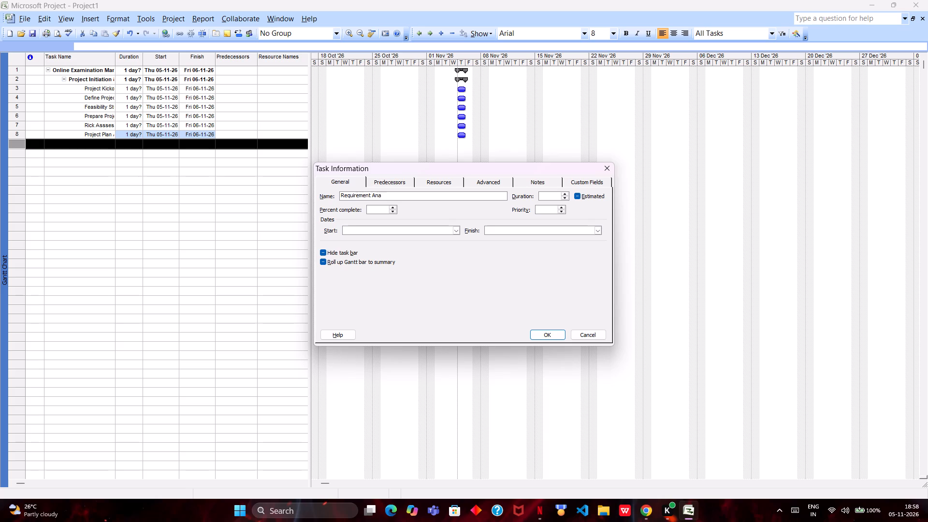
{"action": "type", "text": "lysis"}
{"action": "key", "text": "Return"}
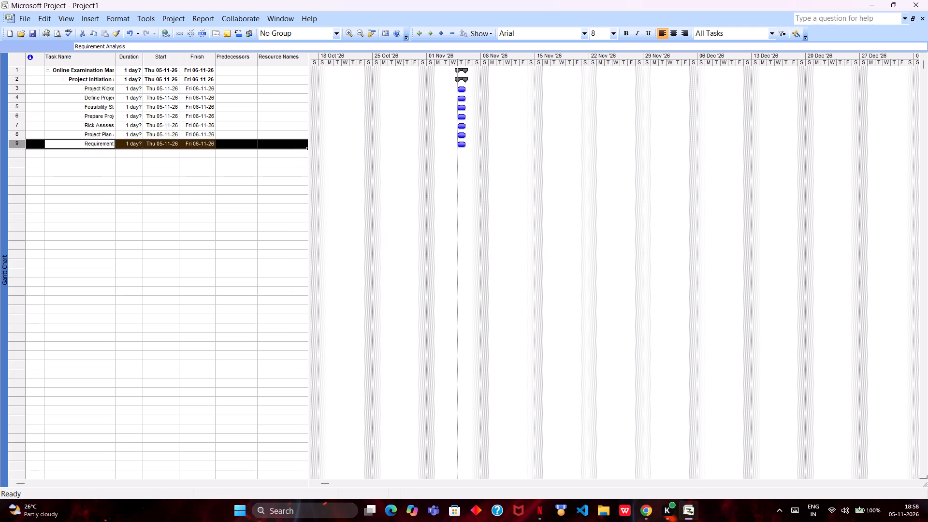
Outdent the Requirement Analysis task one level, to the same level as Project Initiation & Planning.
{"action": "right_click", "coordinate": [37, 146]}
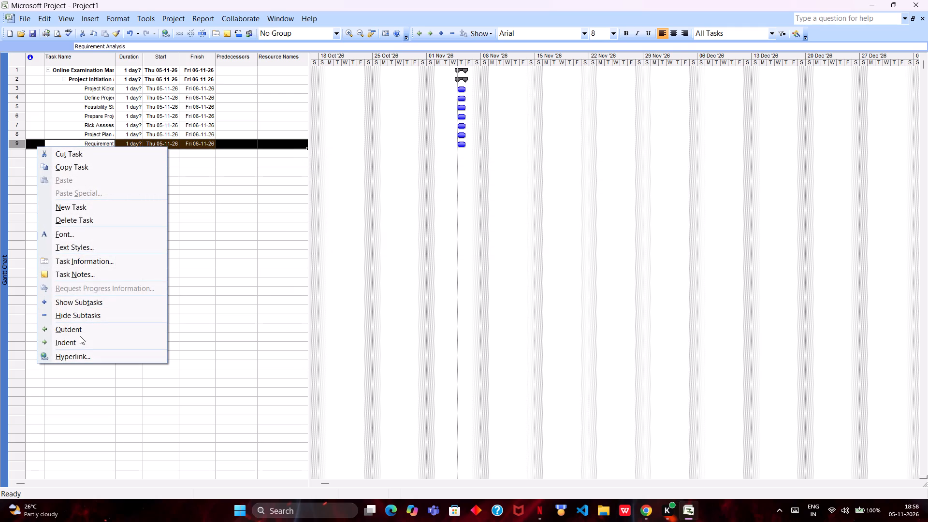
{"action": "left_click", "coordinate": [84, 330]}
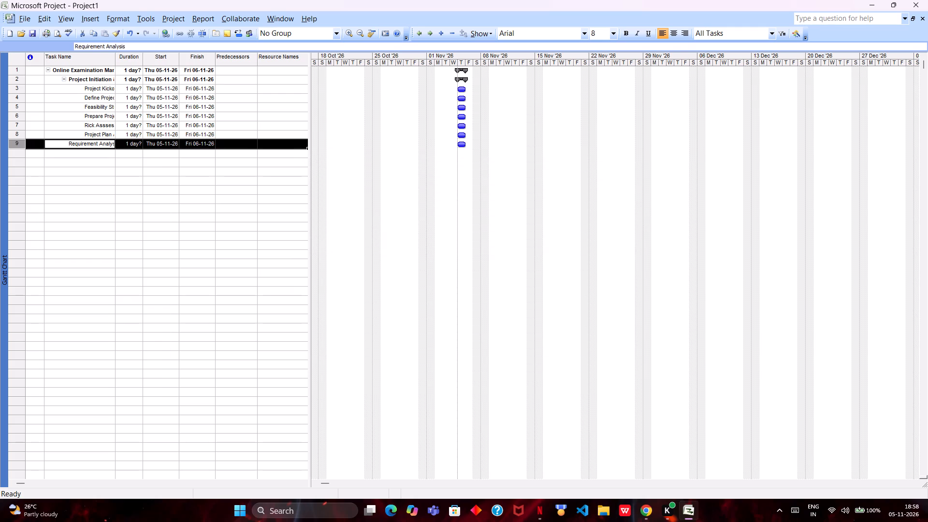
Add a new task named Stakeholder Requirement Gathering in the tenth row, below Requirement Analysis.
{"action": "double_click", "coordinate": [105, 155]}
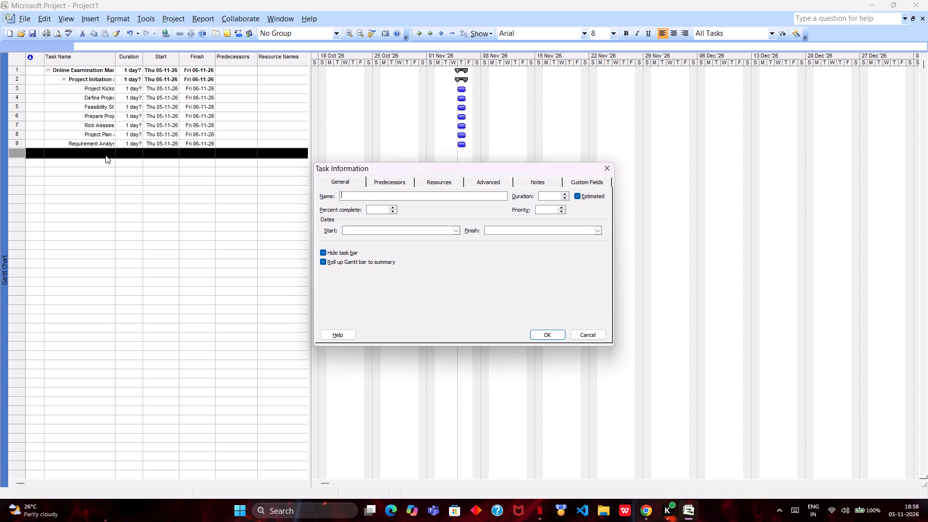
{"action": "key", "text": "shift+s"}
{"action": "type", "text": "take"}
{"action": "type", "text": "holder"}
{"action": "key", "text": "space"}
{"action": "type", "text": "Re"}
{"action": "type", "text": "quire"}
{"action": "type", "text": "ment"}
{"action": "key", "text": "space"}
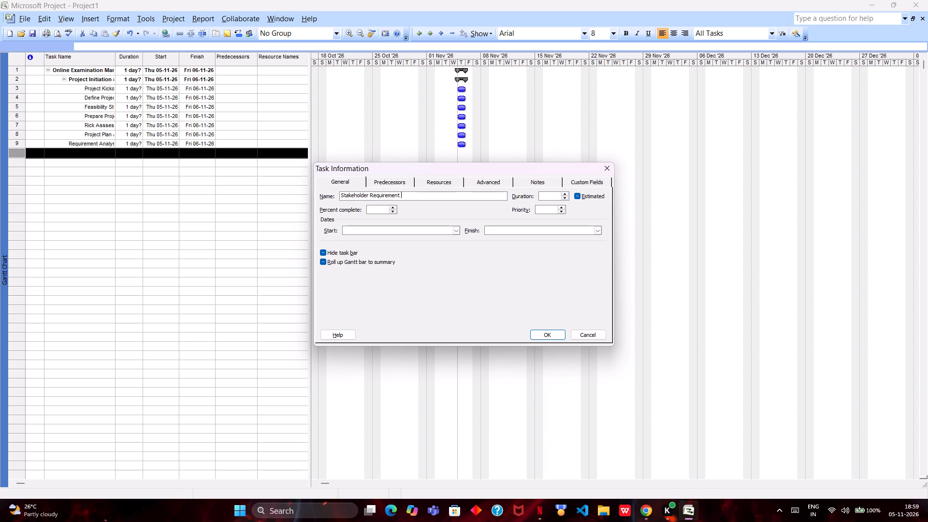
{"action": "key", "text": "shift+g"}
{"action": "type", "text": "ath"}
{"action": "type", "text": "ering"}
{"action": "key", "text": "Return"}
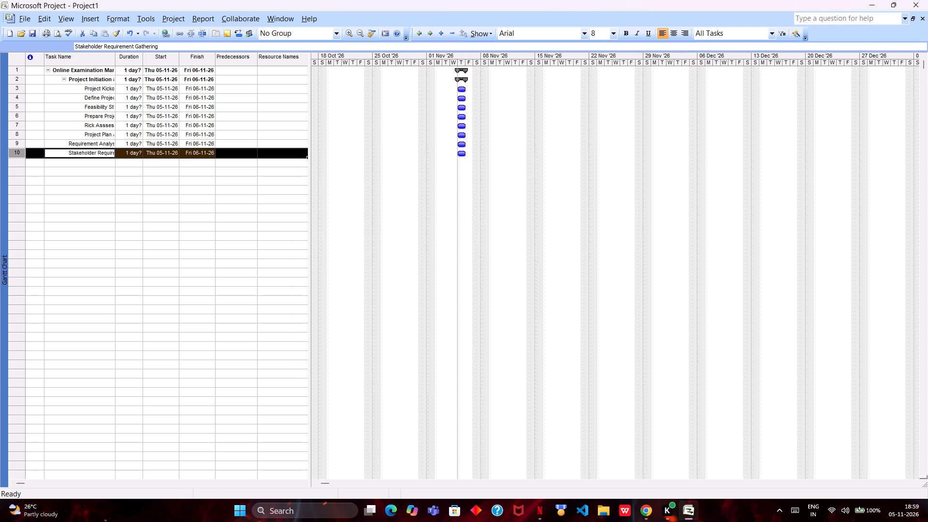
Indent the Stakeholder Requirement Gathering task one level, making it a subtask of Requirement Analysis.
{"action": "right_click", "coordinate": [36, 152]}
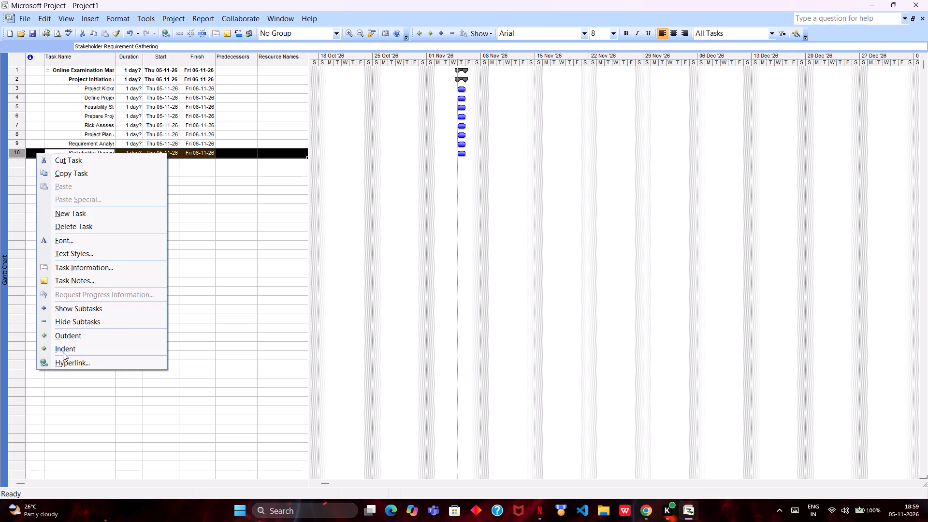
{"action": "left_click", "coordinate": [63, 352]}
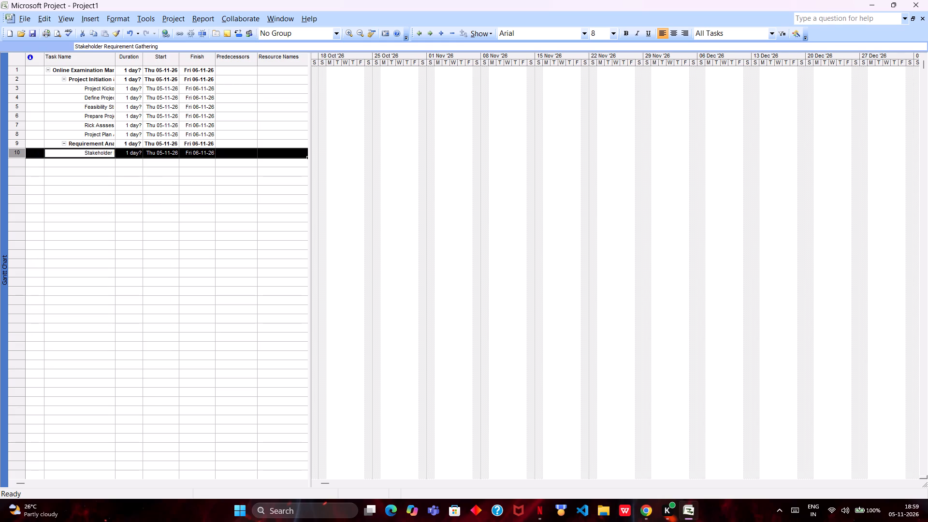
Add a new task named Functional Requirements in the eleventh row, below Stakeholder Requirement Gathering.
{"action": "double_click", "coordinate": [101, 165]}
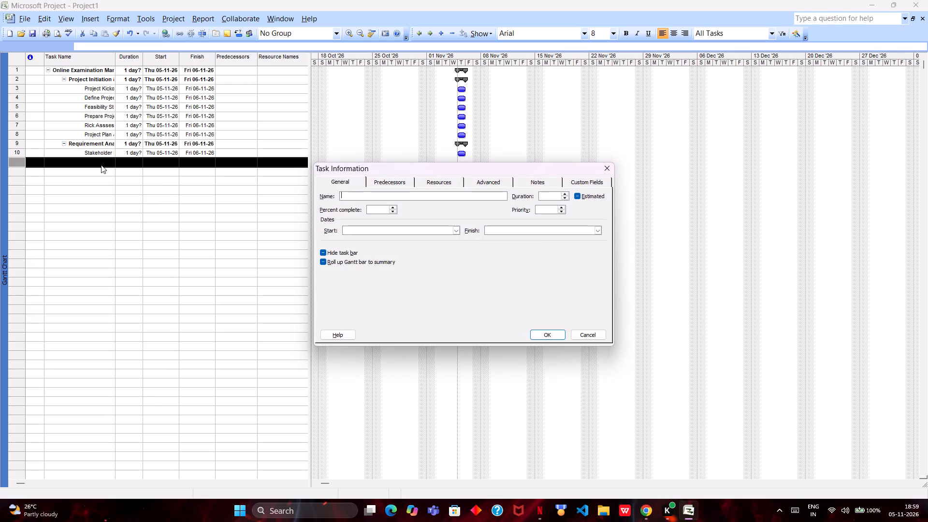
{"action": "type", "text": "Fun"}
{"action": "key", "text": "c"}
{"action": "type", "text": "tional"}
{"action": "key", "text": "space"}
{"action": "type", "text": "Re"}
{"action": "type", "text": "qu"}
{"action": "type", "text": "irement"}
{"action": "key", "text": "s"}
{"action": "key", "text": "Return"}
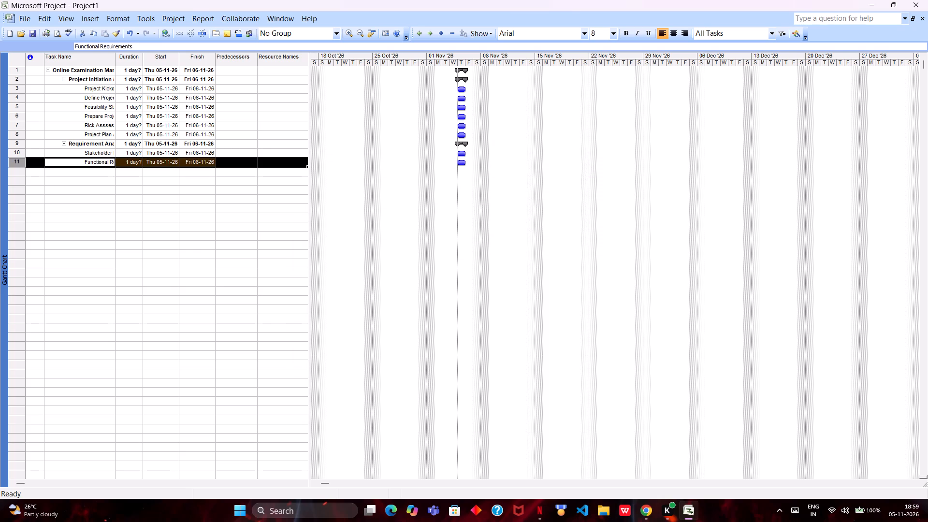
Add a new task named Non-Functional Requirements in the twelfth row, below Functional Requirements.
{"action": "double_click", "coordinate": [100, 171]}
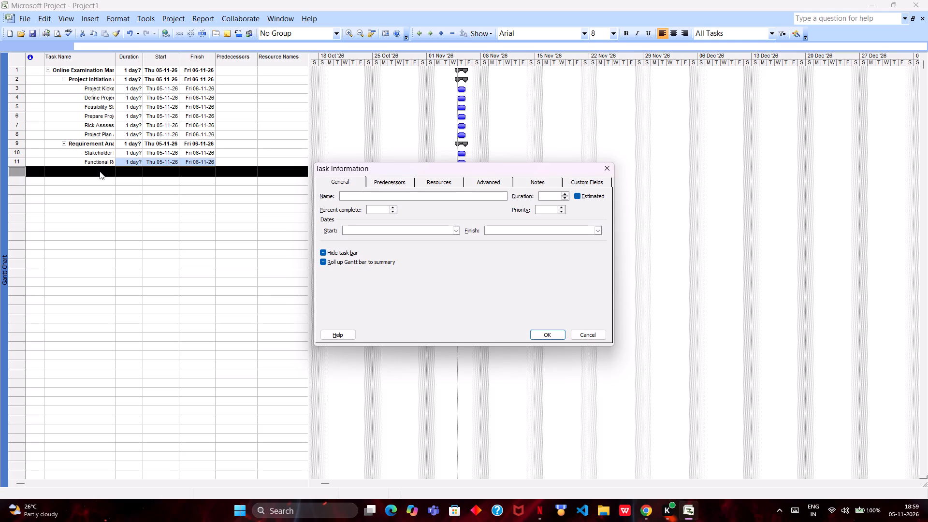
{"action": "type", "text": "Non"}
{"action": "key", "text": "minus"}
{"action": "key", "text": "shift+f"}
{"action": "type", "text": "un"}
{"action": "type", "text": "ction"}
{"action": "type", "text": "al"}
{"action": "key", "text": "space"}
{"action": "key", "text": "shift+r"}
{"action": "type", "text": "equire"}
{"action": "type", "text": "ment"}
{"action": "key", "text": "s"}
{"action": "key", "text": "Return"}
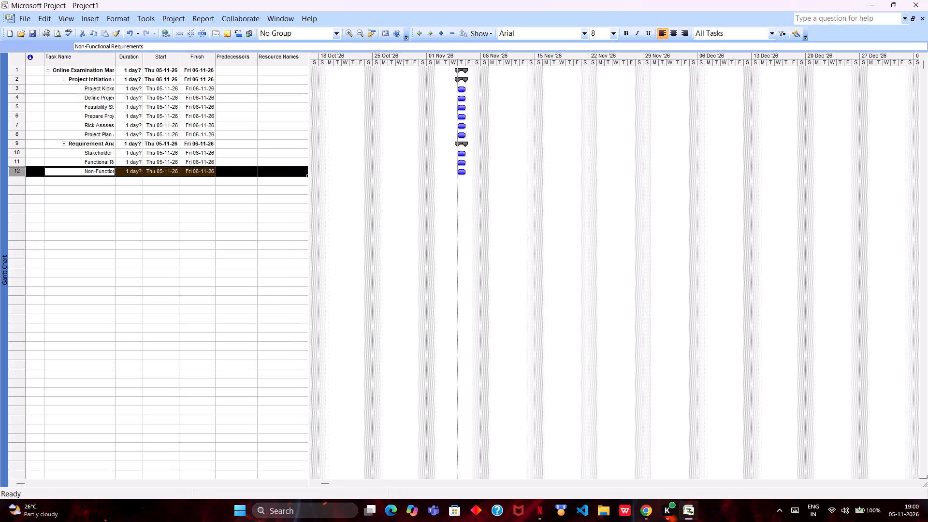
Add a new task named Prepare SRS Document in the thirteenth row, below Non-Functional Requirements.
{"action": "left_click", "coordinate": [97, 184]}
{"action": "double_click", "coordinate": [97, 184]}
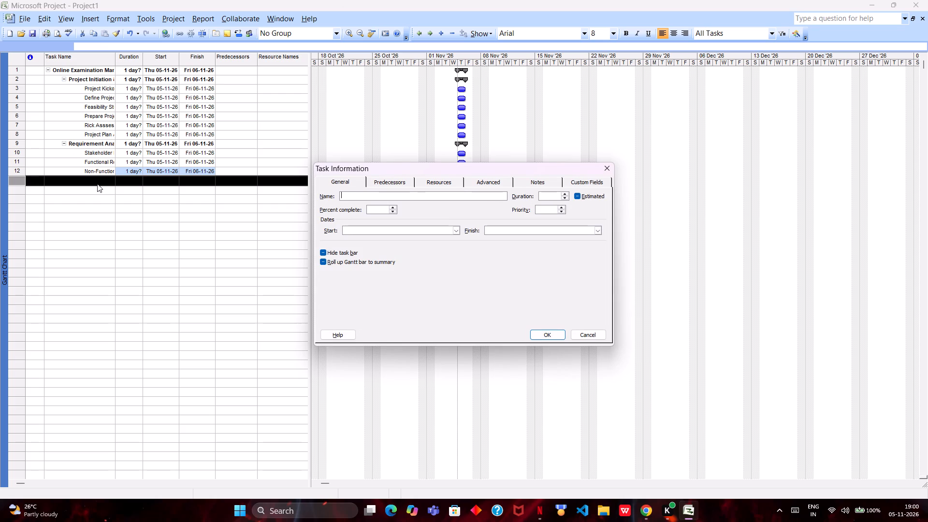
{"action": "type", "text": "Pre"}
{"action": "type", "text": "pare"}
{"action": "key", "text": "space"}
{"action": "type", "text": "SRS"}
{"action": "key", "text": "space"}
{"action": "key", "text": "shift+d"}
{"action": "key", "text": "o"}
{"action": "type", "text": "cumen"}
{"action": "key", "text": "t"}
{"action": "key", "text": "Return"}
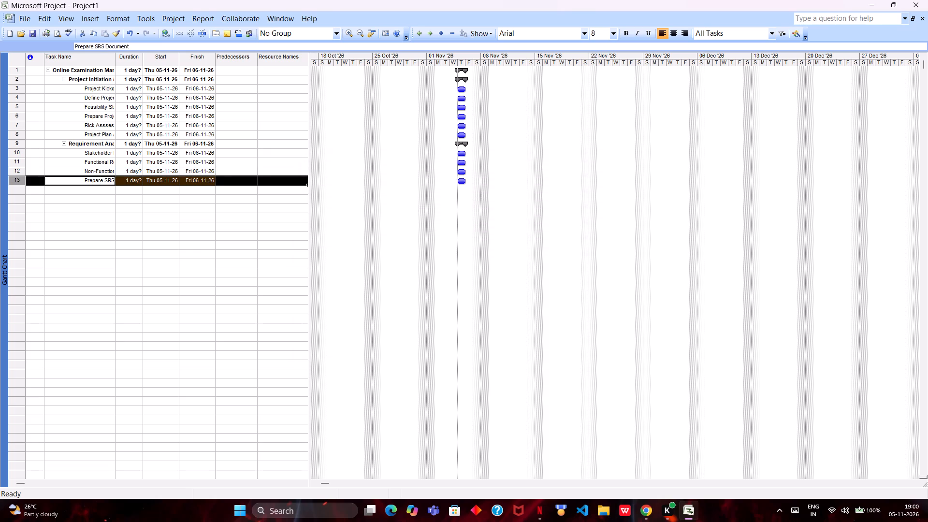
Add a new task named Requirement Review & Approval in the fourteenth row, below Prepare SRS Document.
{"action": "double_click", "coordinate": [91, 189]}
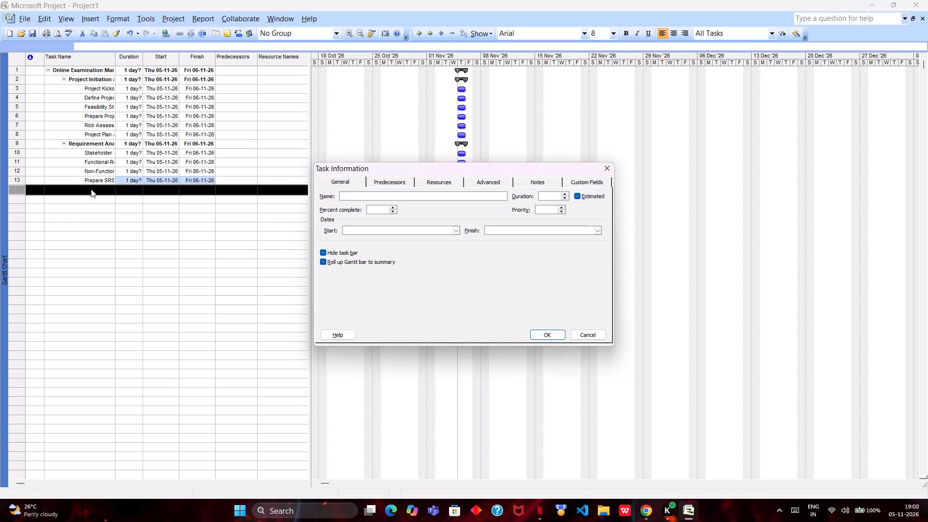
{"action": "key", "text": "shift+r"}
{"action": "type", "text": "equ"}
{"action": "type", "text": "ire"}
{"action": "type", "text": "ment"}
{"action": "key", "text": "space"}
{"action": "key", "text": "shift+r"}
{"action": "key", "text": "e"}
{"action": "type", "text": "view"}
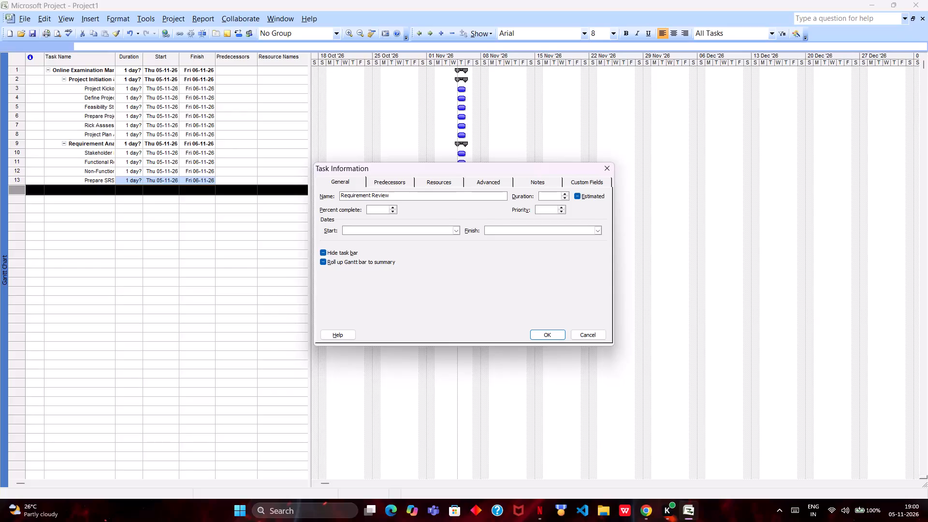
{"action": "key", "text": "space"}
{"action": "type", "text": "&"}
{"action": "key", "text": "space"}
{"action": "key", "text": "shift+a"}
{"action": "key", "text": "p"}
{"action": "key", "text": "p"}
{"action": "type", "text": "roval"}
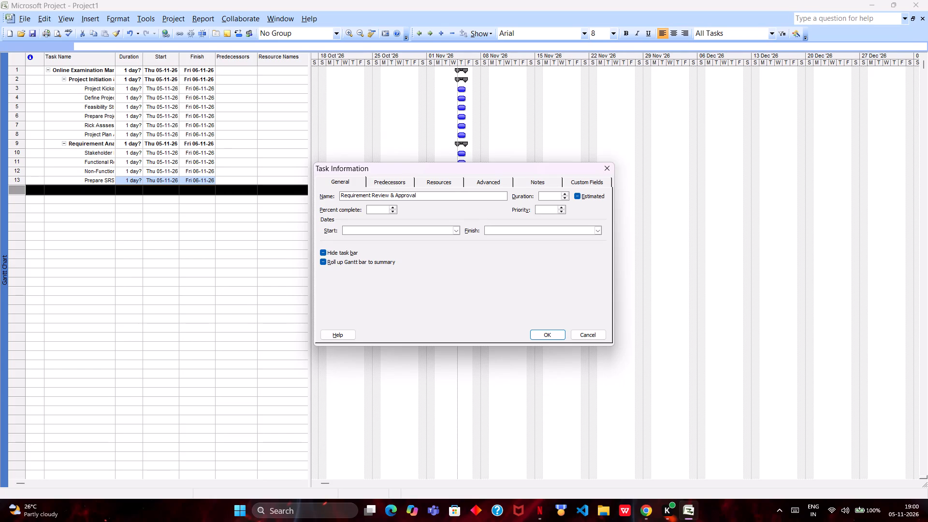
{"action": "key", "text": "Return"}
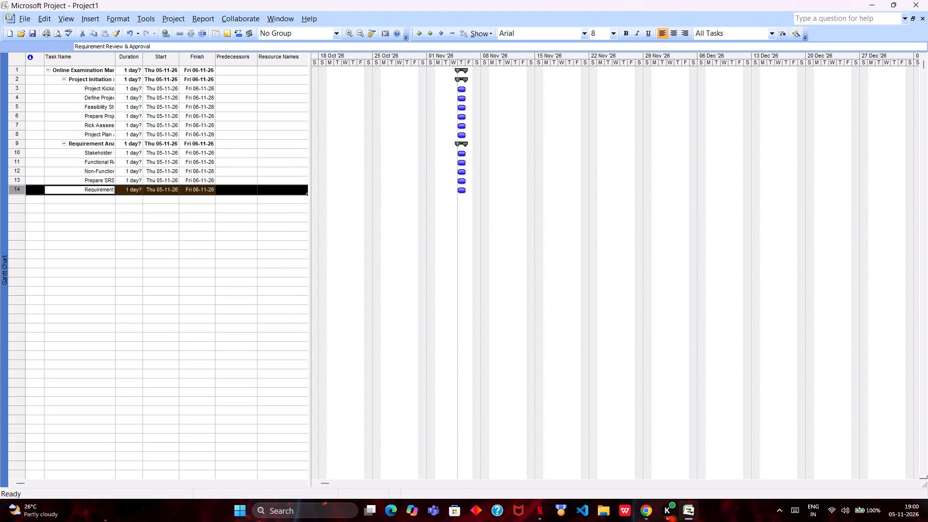
Widen the Task Name column of the task table until most subtask names fit.
{"action": "left_click_drag", "start_coordinate": [114, 59], "coordinate": [123, 59]}
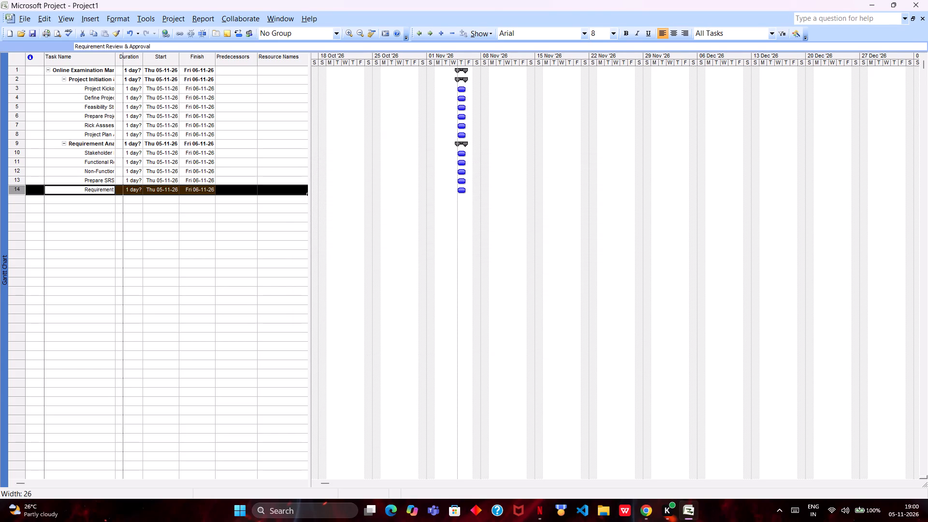
{"action": "left_click_drag", "start_coordinate": [123, 59], "coordinate": [135, 60]}
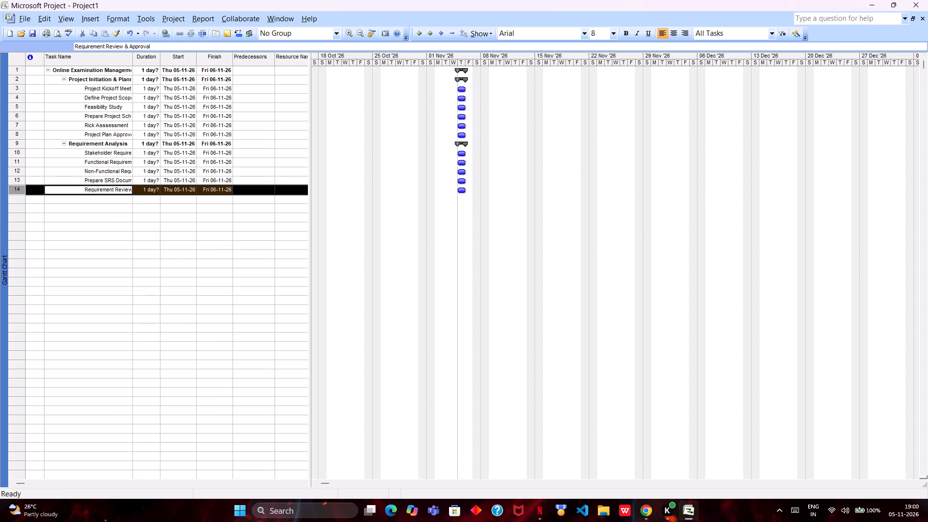
{"action": "left_click_drag", "start_coordinate": [131, 60], "coordinate": [152, 61]}
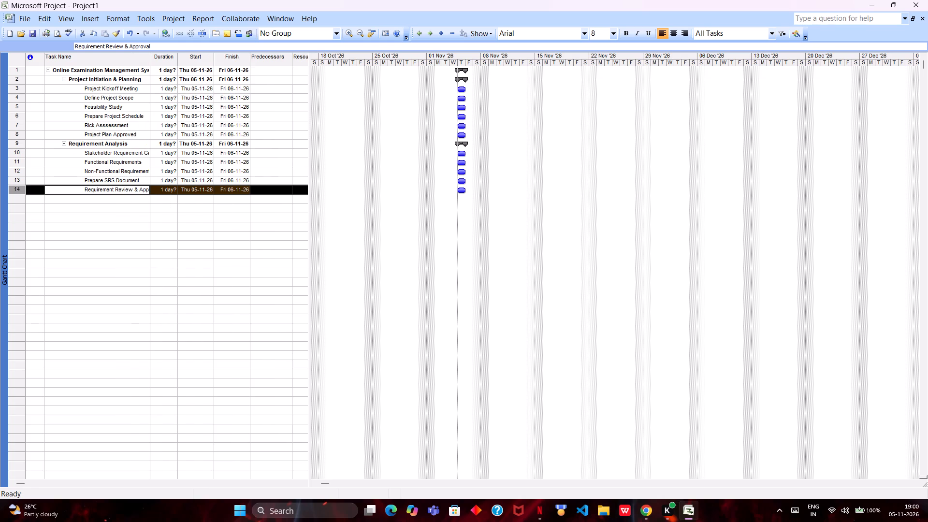
Add a new task named System Design in the fifteenth row, below Requirement Review & Approval.
{"action": "double_click", "coordinate": [133, 201]}
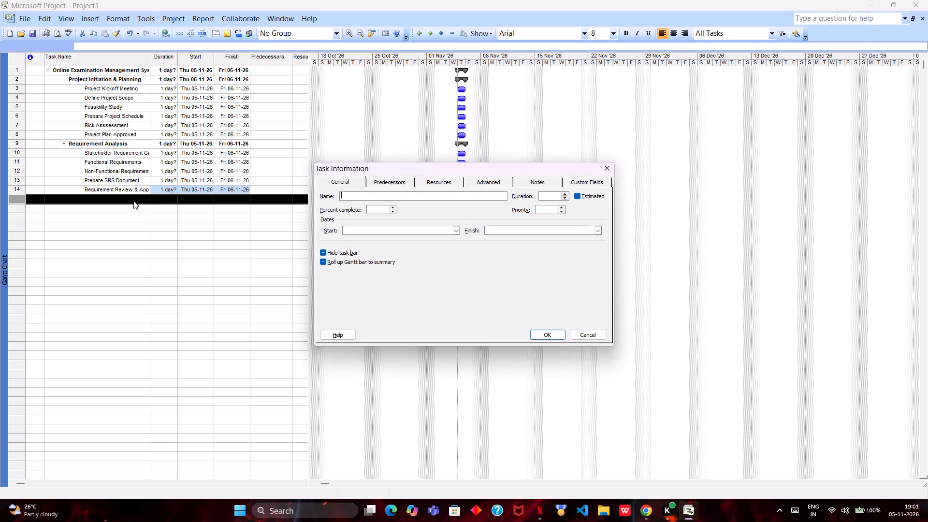
{"action": "type", "text": "System"}
{"action": "key", "text": "space"}
{"action": "key", "text": "shift+d"}
{"action": "key", "text": "e"}
{"action": "type", "text": "si"}
{"action": "key", "text": "g"}
{"action": "key", "text": "n"}
{"action": "key", "text": "Return"}
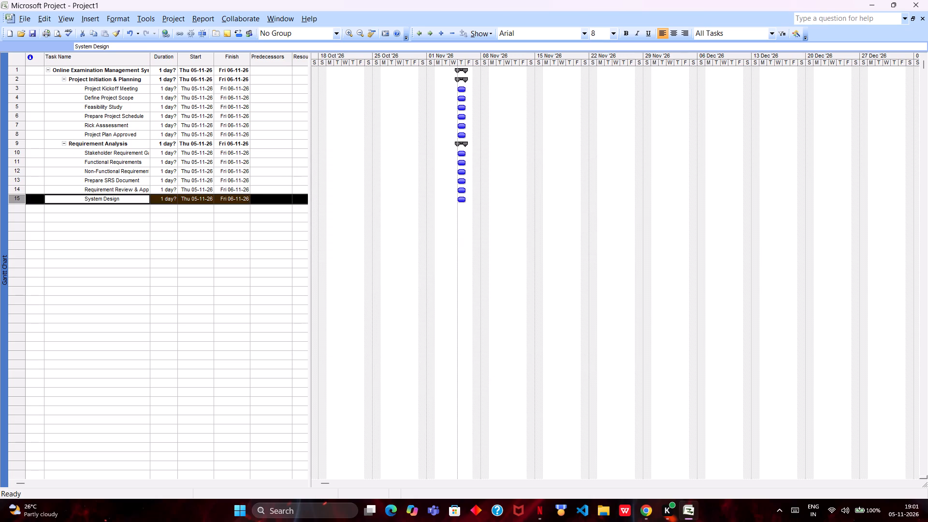
Outdent the System Design task one level, placing it at the same level as Requirement Analysis.
{"action": "right_click", "coordinate": [39, 200]}
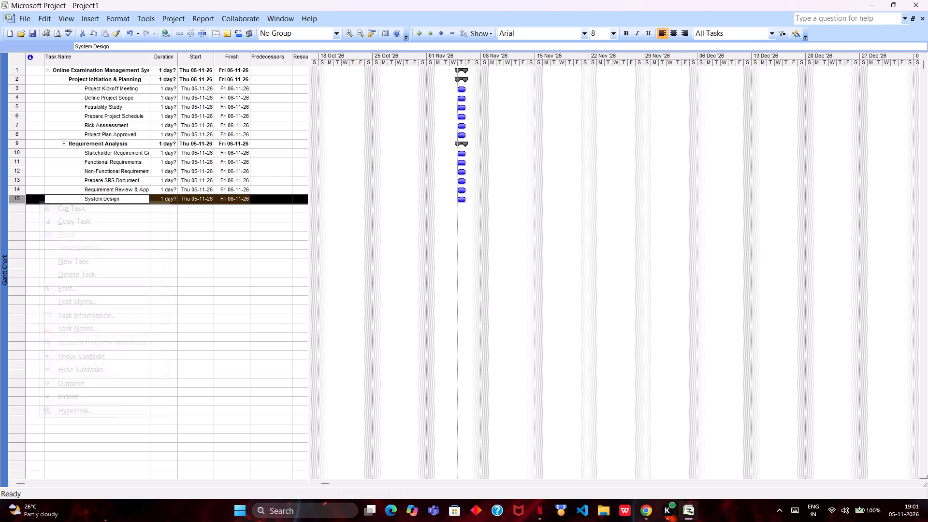
{"action": "left_click", "coordinate": [75, 383]}
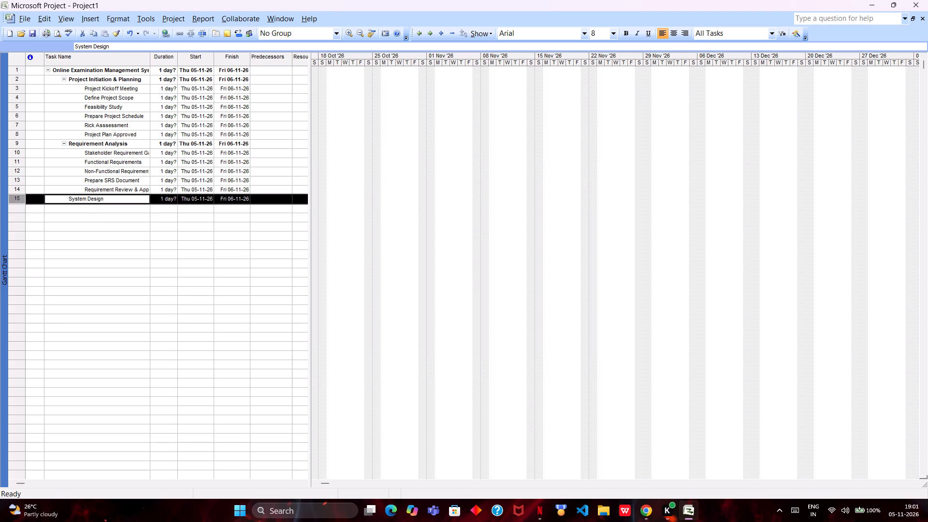
Add a new task named System Architecture Design in the sixteenth row, below System Design.
{"action": "double_click", "coordinate": [107, 209]}
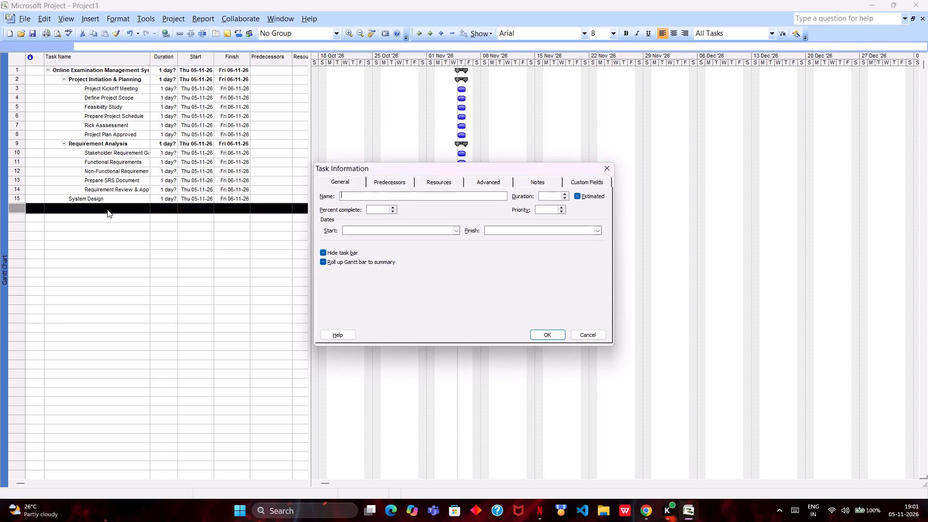
{"action": "type", "text": "Sys"}
{"action": "type", "text": "tem"}
{"action": "key", "text": "space"}
{"action": "key", "text": "shift+a"}
{"action": "key", "text": "r"}
{"action": "type", "text": "ch"}
{"action": "key", "text": "i"}
{"action": "type", "text": "te"}
{"action": "type", "text": "cture D"}
{"action": "key", "text": "e"}
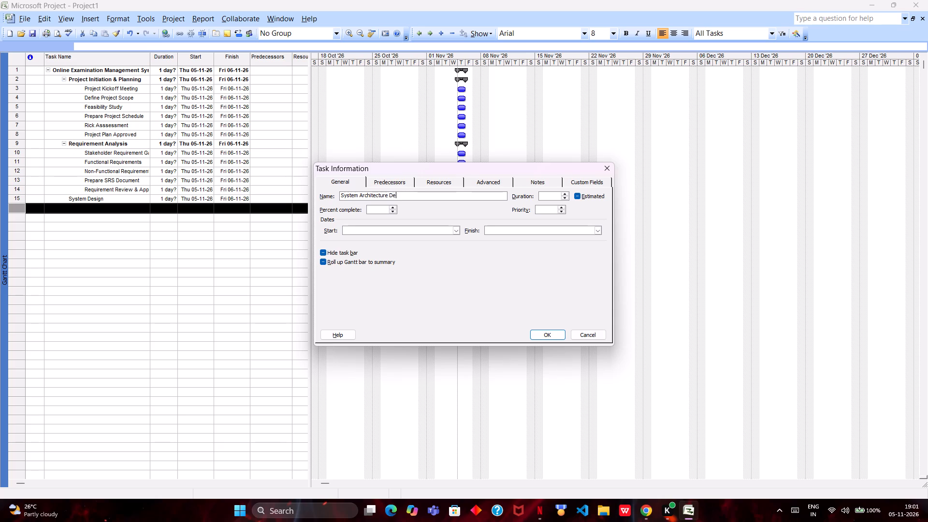
{"action": "type", "text": "sign"}
{"action": "key", "text": "Return"}
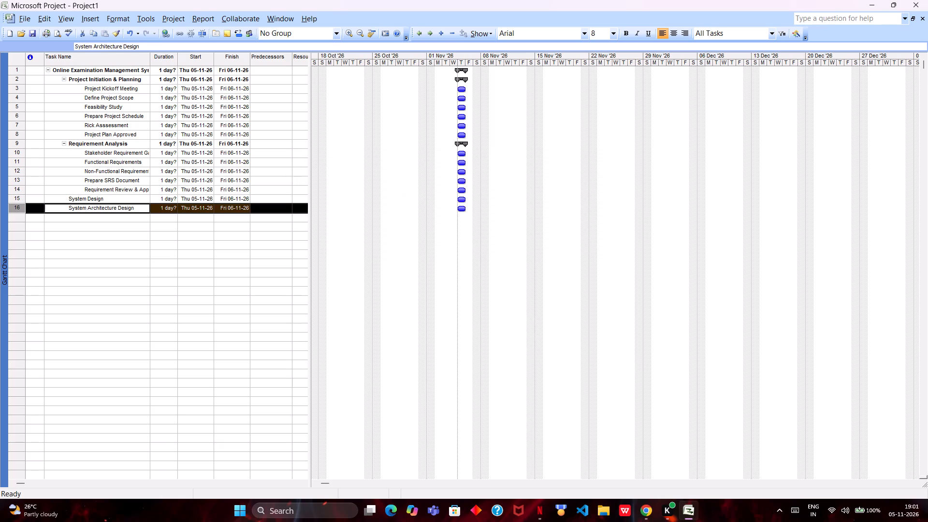
Indent the System Architecture Design task one level, making it a subtask of System Design.
{"action": "left_click", "coordinate": [34, 208]}
{"action": "right_click", "coordinate": [34, 208]}
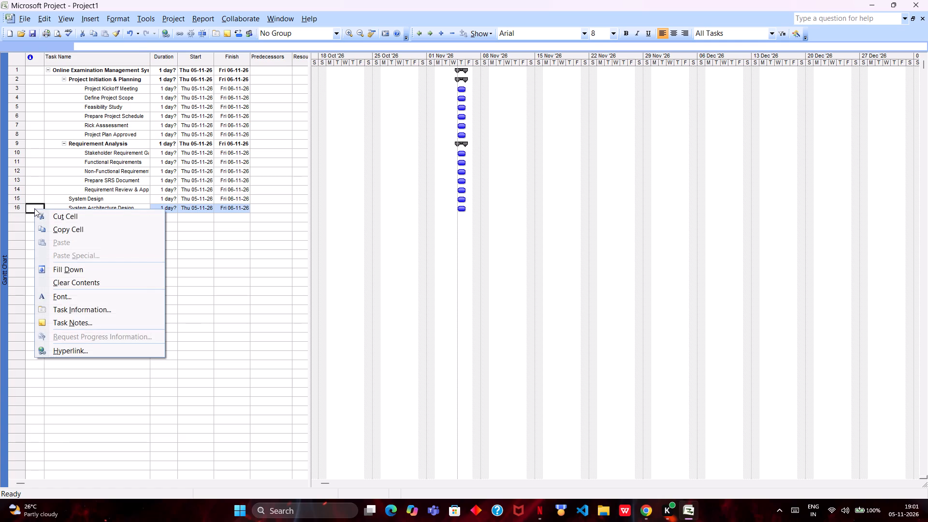
{"action": "left_click", "coordinate": [21, 207]}
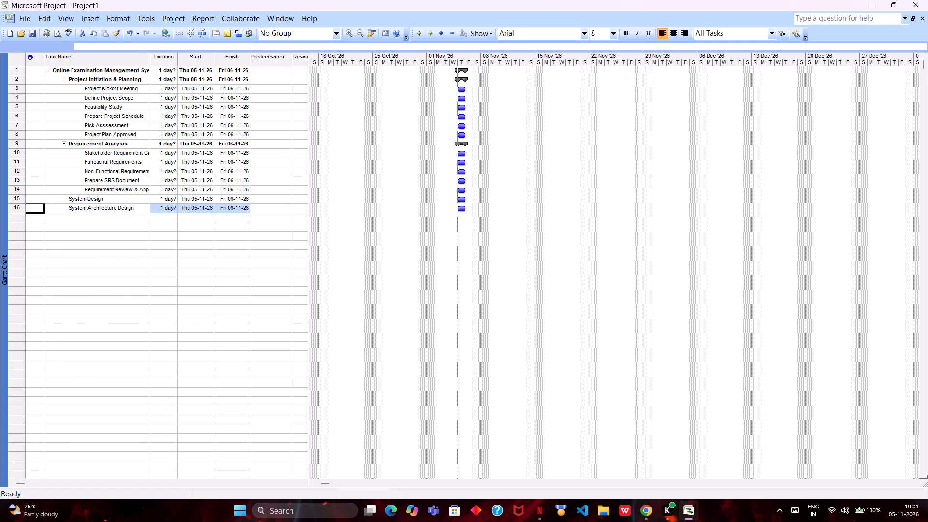
{"action": "right_click", "coordinate": [32, 207]}
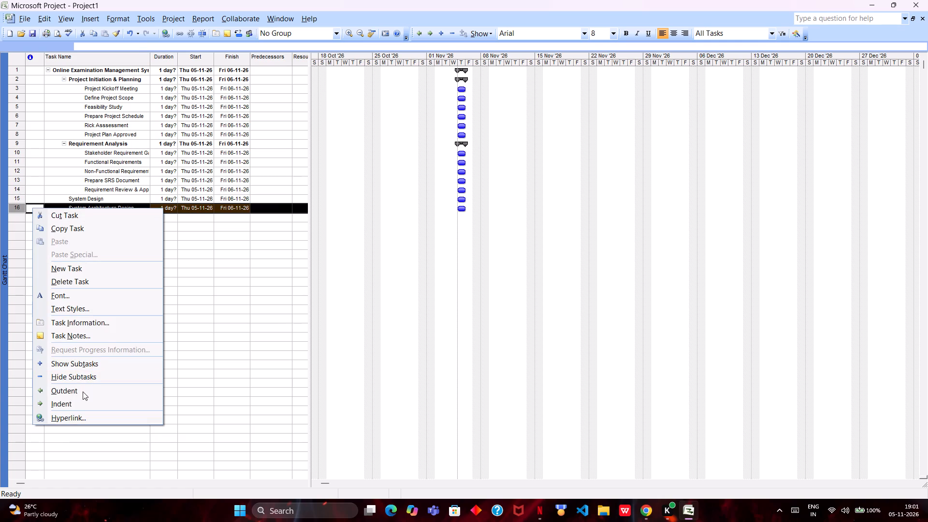
{"action": "left_click", "coordinate": [76, 402]}
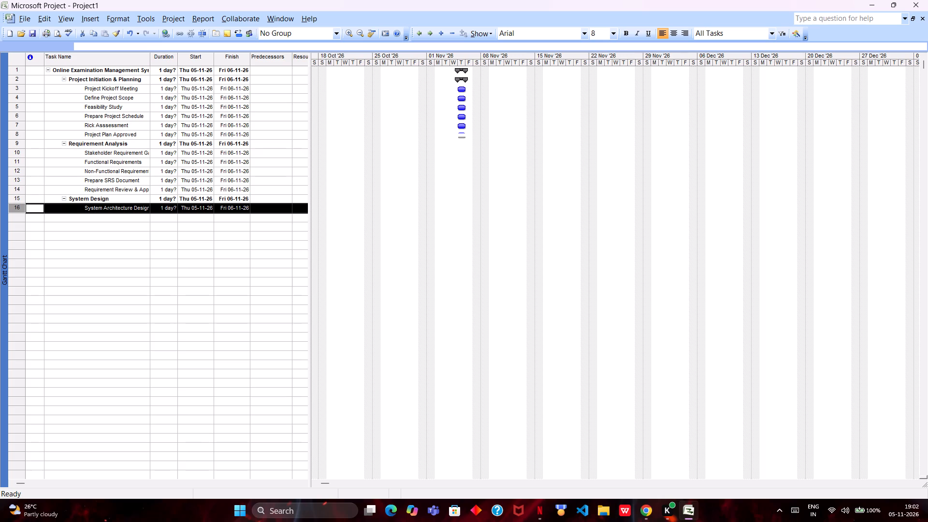
Add a new task named Database ER Diagram in the seventeenth row, below System Architecture Design.
{"action": "left_click", "coordinate": [119, 216]}
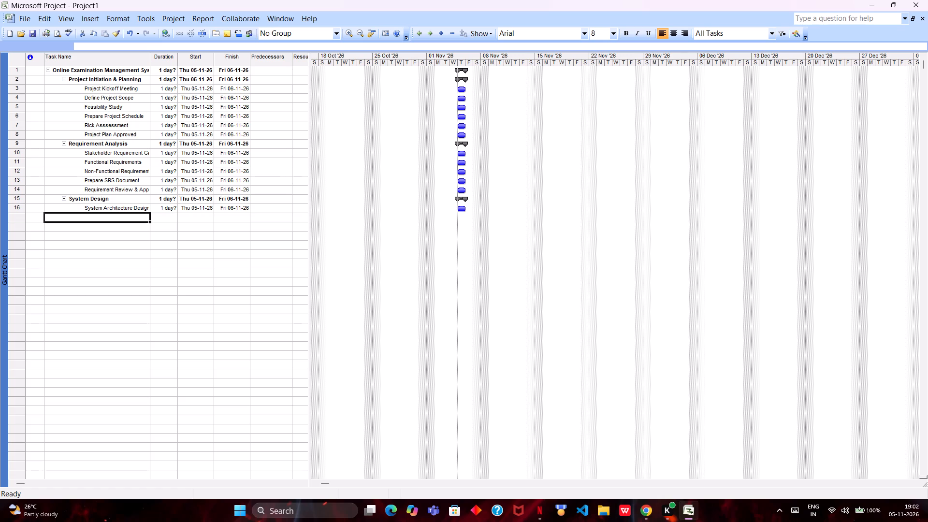
{"action": "double_click", "coordinate": [119, 216]}
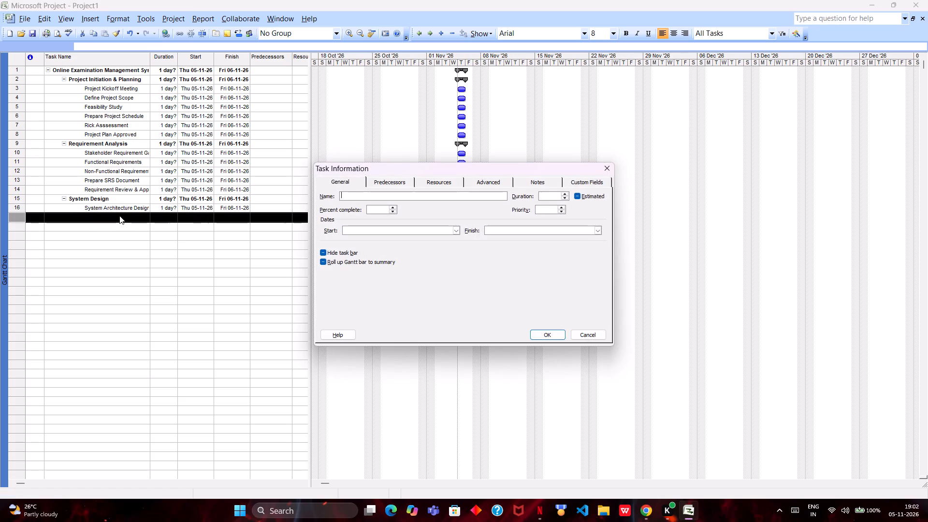
{"action": "key", "text": "shift+d"}
{"action": "type", "text": "ata"}
{"action": "type", "text": "base"}
{"action": "key", "text": "space"}
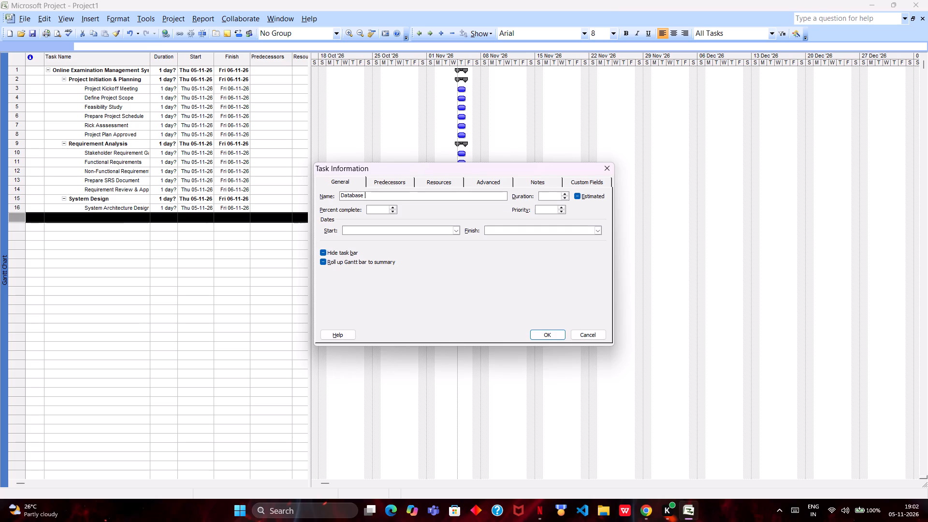
{"action": "type", "text": "ER"}
{"action": "right_click", "coordinate": [119, 216]}
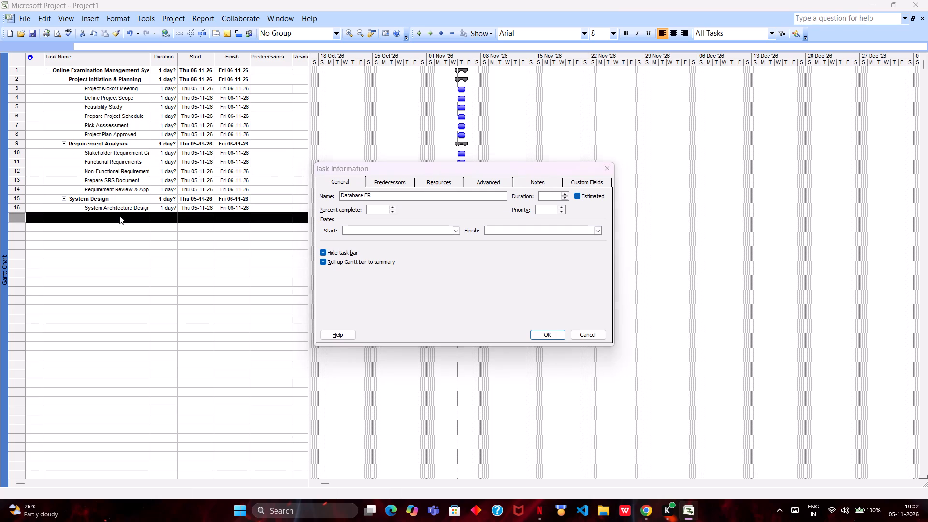
{"action": "key", "text": "space"}
{"action": "right_click", "coordinate": [119, 216]}
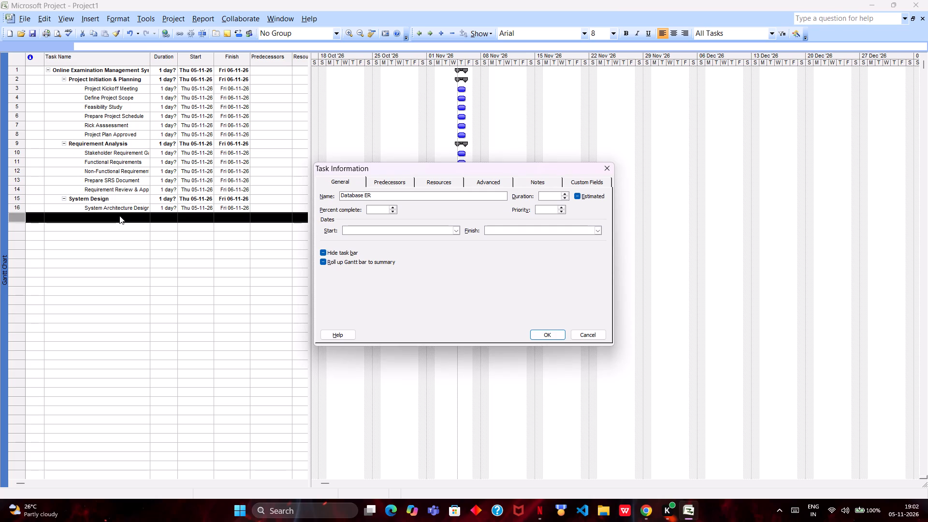
{"action": "key", "text": "shift+d"}
{"action": "type", "text": "ia"}
{"action": "key", "text": "g"}
{"action": "type", "text": "ram"}
{"action": "key", "text": "Return"}
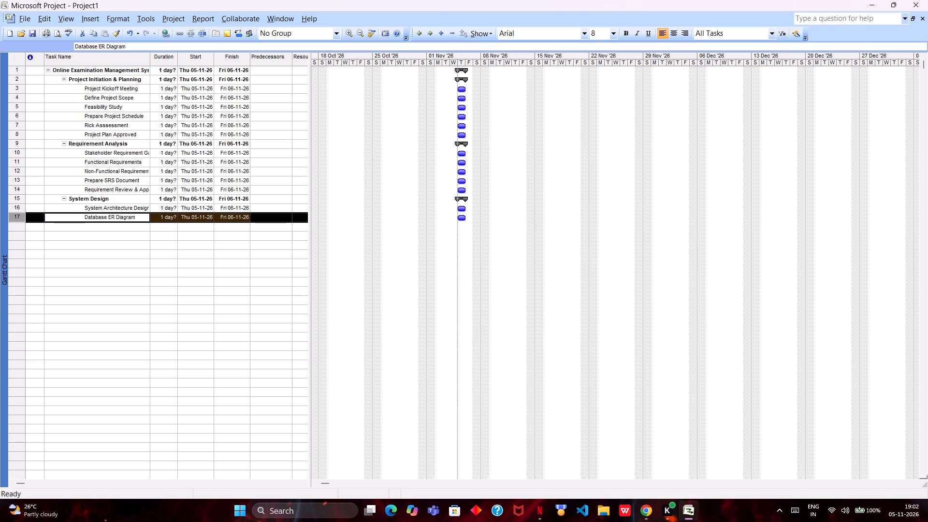
Add a new task named Database Scheme Design in the eighteenth row, below Database ER Diagram.
{"action": "double_click", "coordinate": [118, 230]}
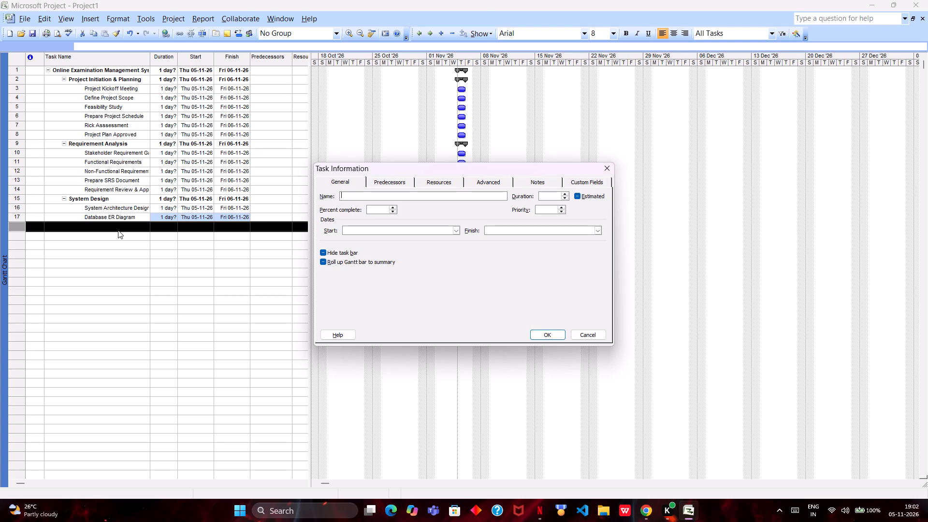
{"action": "type", "text": "Database"}
{"action": "key", "text": "space"}
{"action": "key", "text": "shift+s"}
{"action": "type", "text": "ch"}
{"action": "type", "text": "eme De"}
{"action": "type", "text": "sign"}
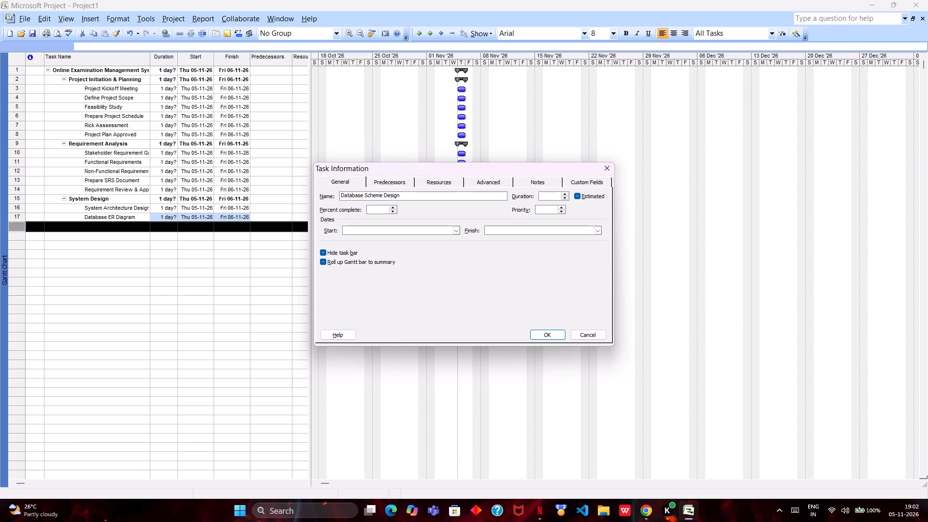
{"action": "key", "text": "Return"}
Add a new task named UI Prorotype Approval in the nineteenth row, below Database Scheme Design.
{"action": "double_click", "coordinate": [123, 237]}
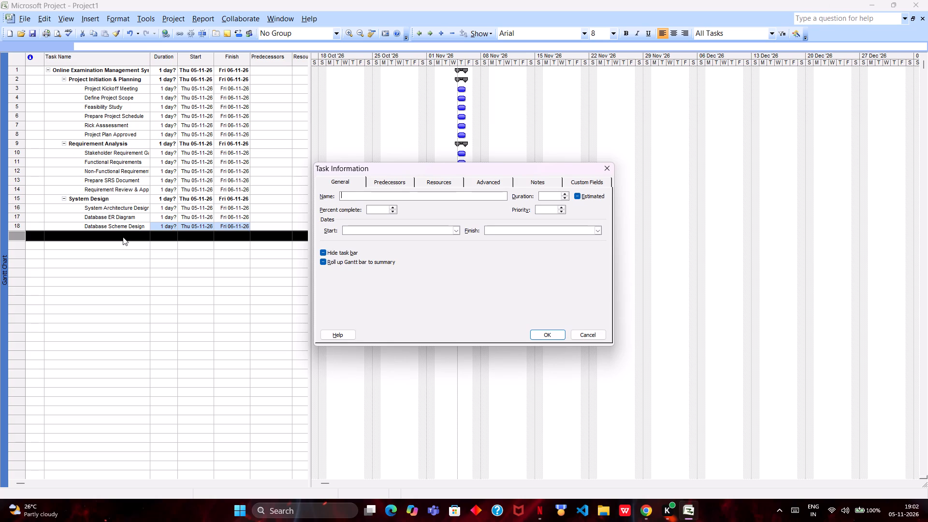
{"action": "type", "text": "UI P"}
{"action": "type", "text": "ro"}
{"action": "type", "text": "roty"}
{"action": "type", "text": "pe App"}
{"action": "type", "text": "roval"}
{"action": "key", "text": "Return"}
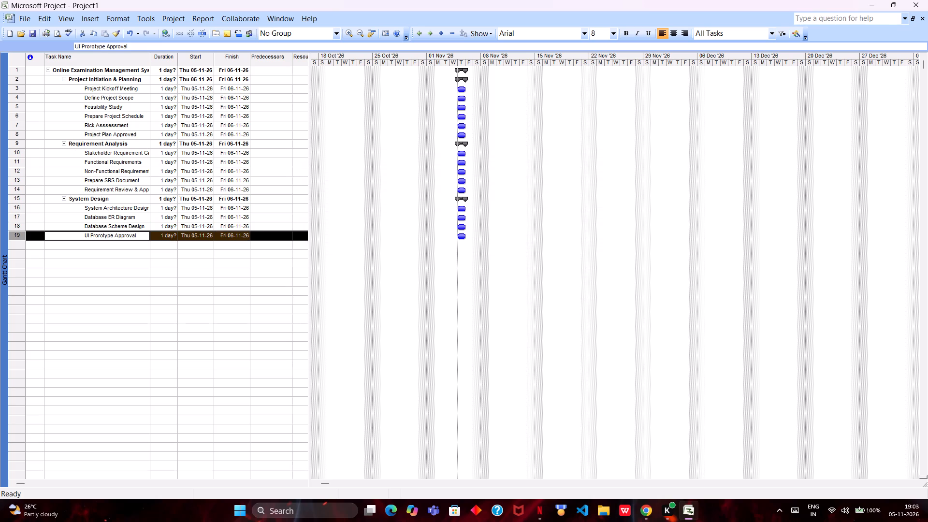
Add a new task named API Design in the twentieth row, below UI Prorotype Approval.
{"action": "double_click", "coordinate": [119, 248]}
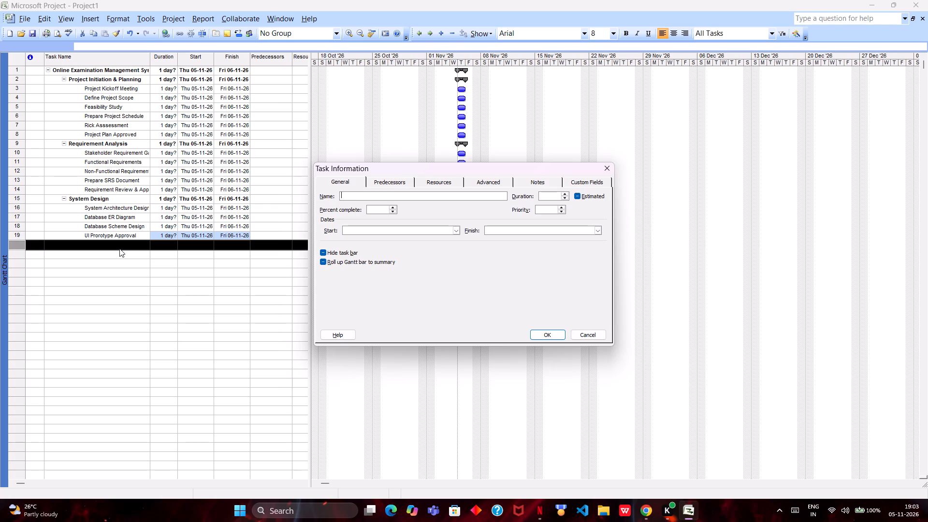
{"action": "type", "text": "API"}
{"action": "key", "text": "space"}
{"action": "key", "text": "shift+d"}
{"action": "type", "text": "esign"}
{"action": "key", "text": "Return"}
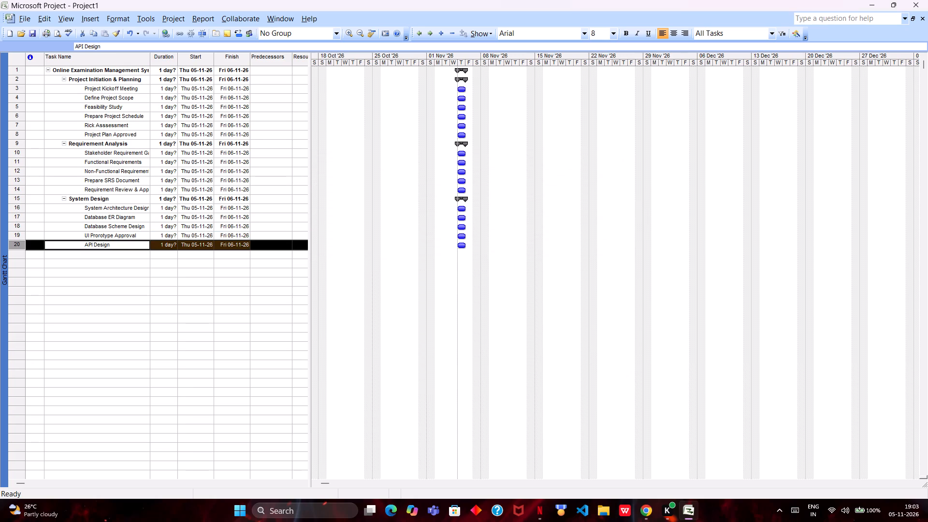
Add a new task named Frontend Development in the twenty-first row, below API Design.
{"action": "double_click", "coordinate": [123, 258]}
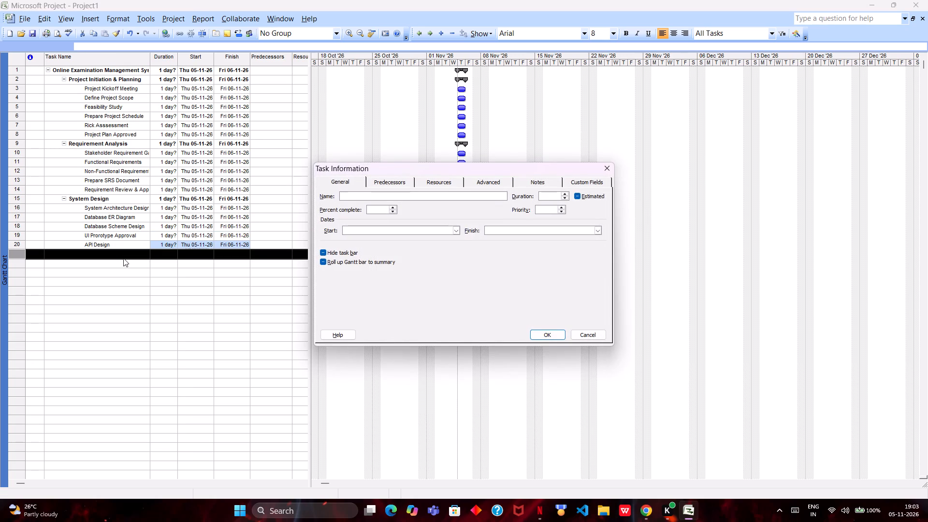
{"action": "key", "text": "shift+f"}
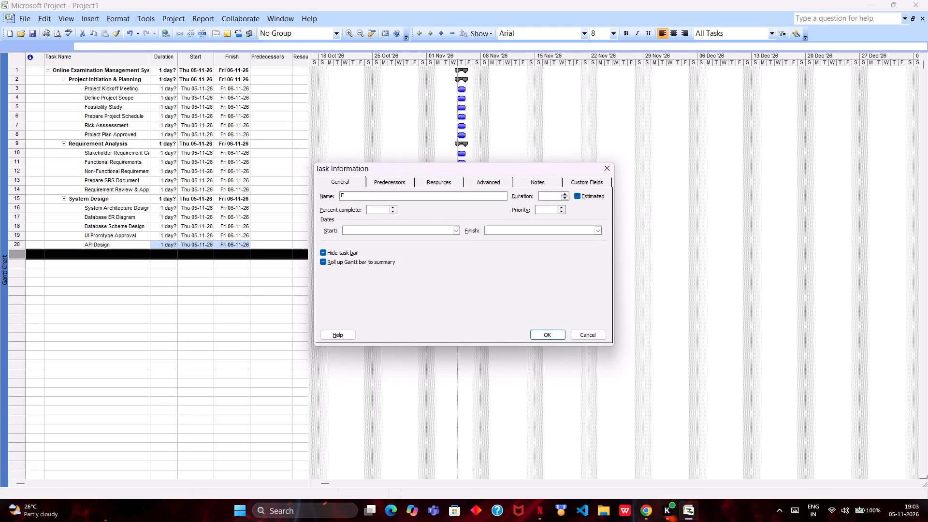
{"action": "type", "text": "ro"}
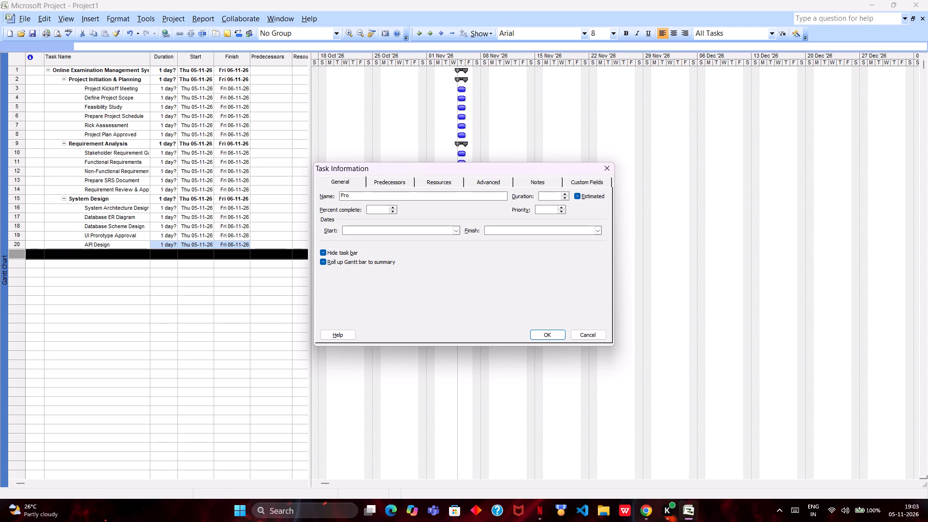
{"action": "key", "text": "n"}
{"action": "type", "text": "tend"}
{"action": "key", "text": "space"}
{"action": "key", "text": "shift+d"}
{"action": "type", "text": "eve"}
{"action": "type", "text": "lop"}
{"action": "type", "text": "ment"}
{"action": "key", "text": "Return"}
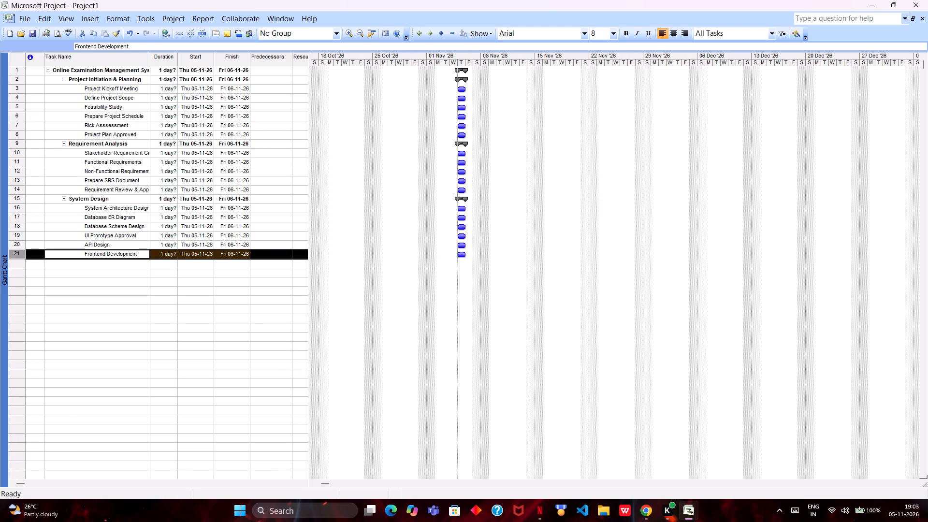
Outdent the Frontend Development task one level, placing it at the same level as System Design.
{"action": "right_click", "coordinate": [35, 256]}
{"action": "left_click", "coordinate": [59, 443]}
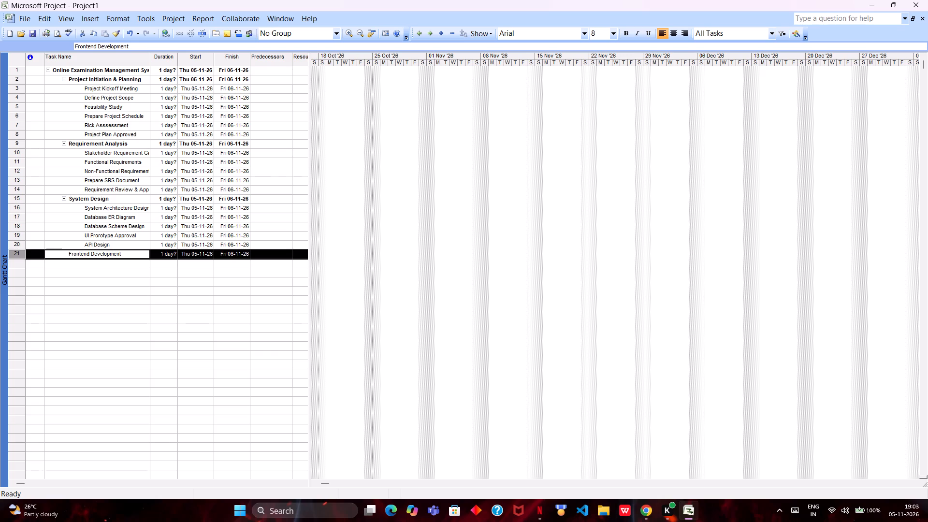
Add a new task named Frnotend Project Setup in the twenty-second row, below Frontend Development.
{"action": "double_click", "coordinate": [131, 268]}
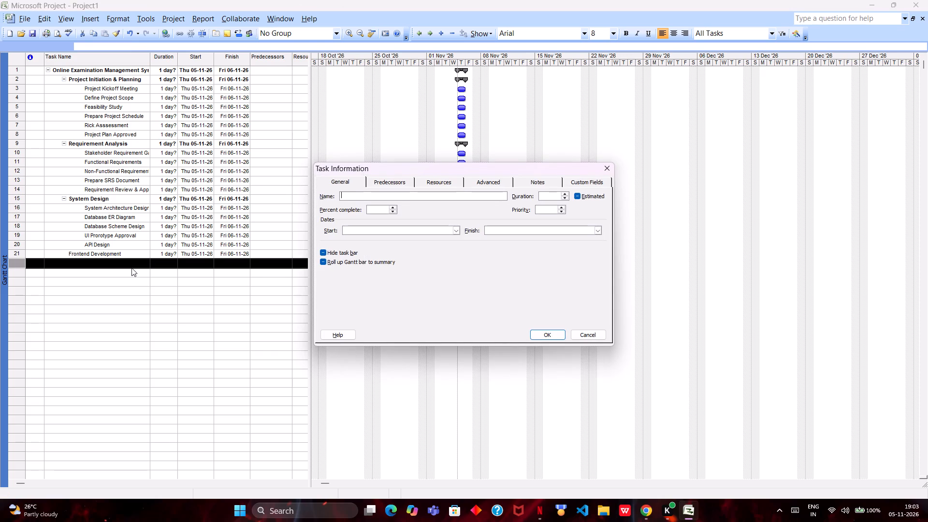
{"action": "key", "text": "shift+f"}
{"action": "key", "text": "r"}
{"action": "type", "text": "not"}
{"action": "type", "text": "end"}
{"action": "key", "text": "space"}
{"action": "type", "text": "Pro"}
{"action": "type", "text": "ject S"}
{"action": "type", "text": "etup"}
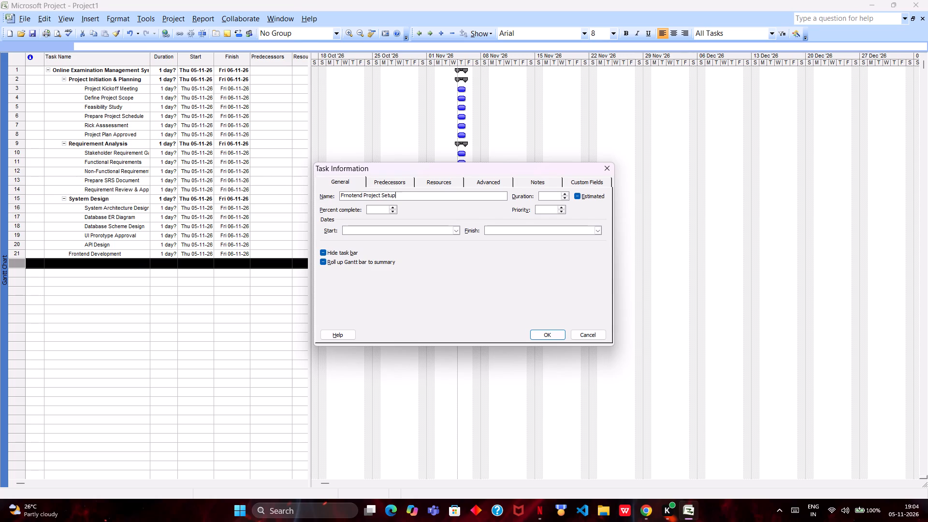
{"action": "key", "text": "Return"}
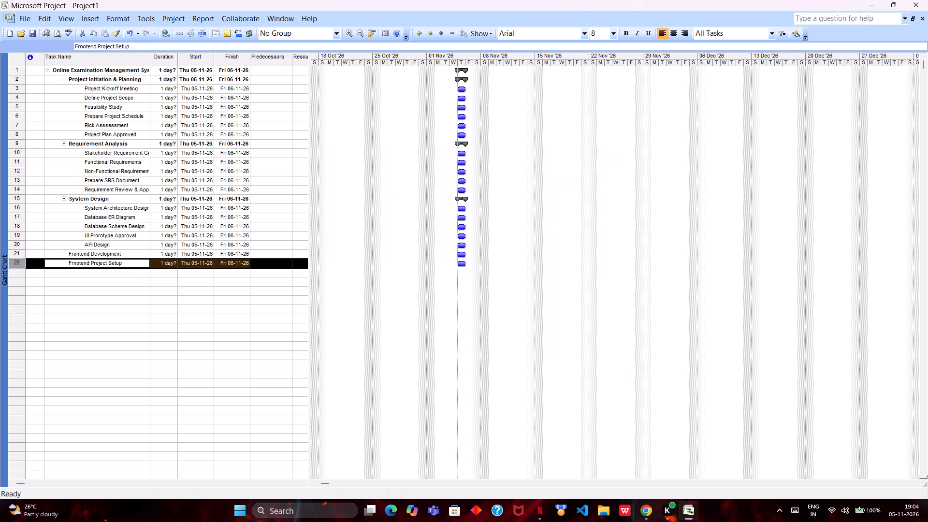
Indent the Frnotend Project Setup task one level so it becomes a subtask of Frontend Development.
{"action": "right_click", "coordinate": [38, 263]}
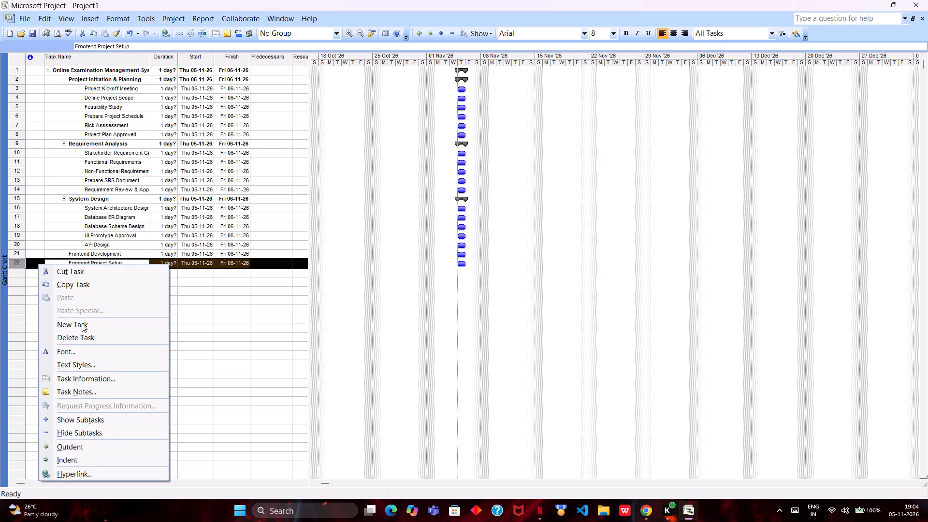
{"action": "left_click", "coordinate": [62, 460]}
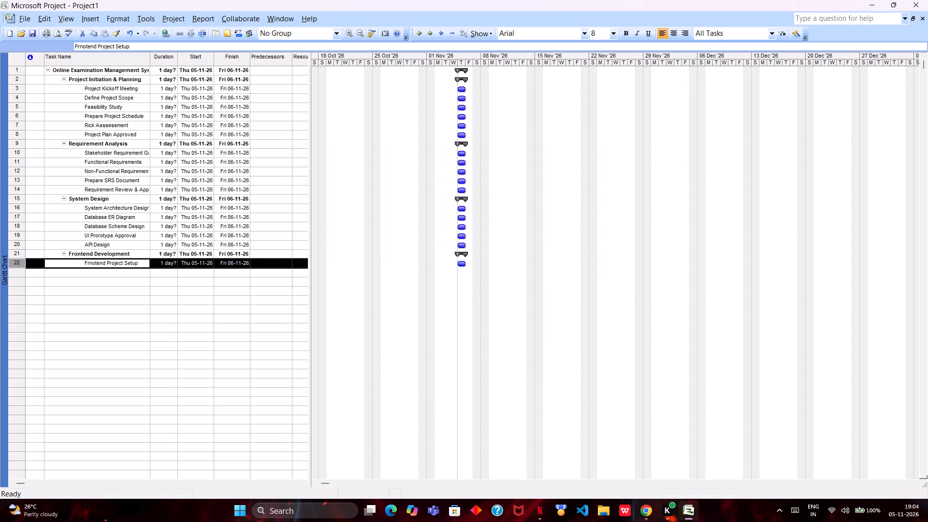
Add a new task named Login & Registration Pages in the twenty-third row, below Frnotend Project Setup.
{"action": "left_click", "coordinate": [115, 276]}
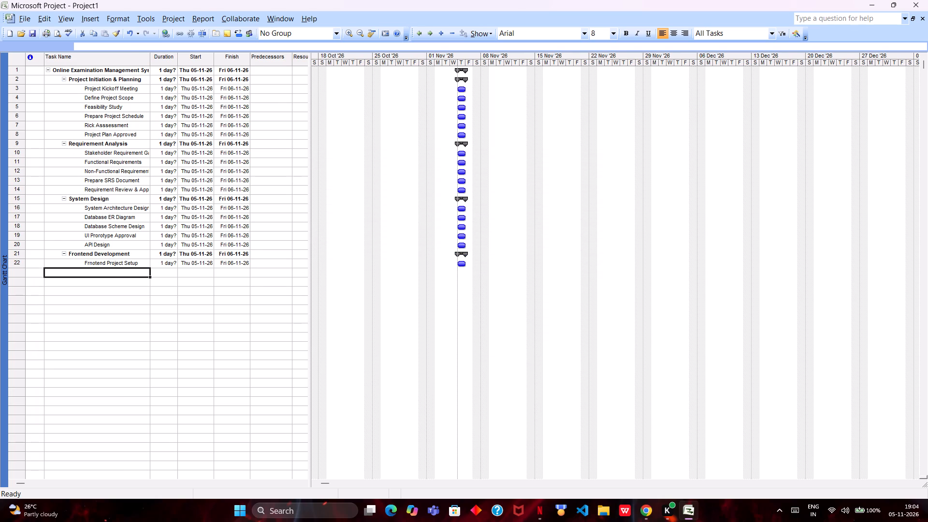
{"action": "double_click", "coordinate": [115, 276]}
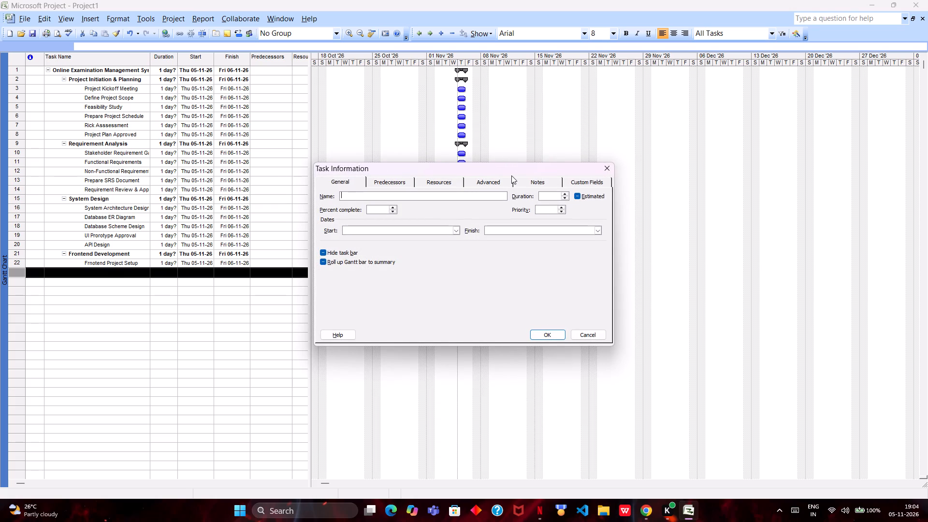
{"action": "type", "text": "Login"}
{"action": "type", "text": "in"}
{"action": "type", "text": "=="}
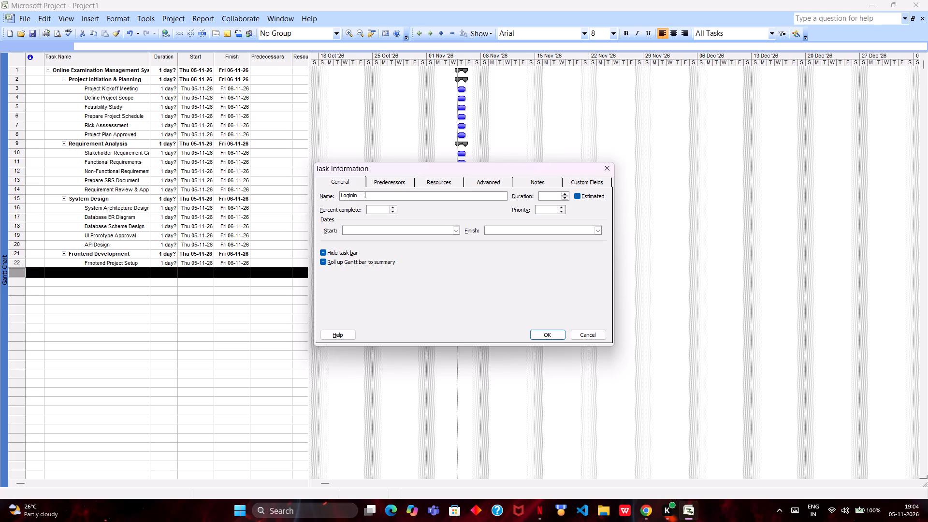
{"action": "key", "text": "BackSpace"}
{"action": "key", "text": "BackSpace"}
{"action": "key", "text": "BackSpace"}
{"action": "key", "text": "BackSpace"}
{"action": "key", "text": "space"}
{"action": "key", "text": "shift+ampersand"}
{"action": "key", "text": "space"}
{"action": "type", "text": "R"}
{"action": "key", "text": "e"}
{"action": "type", "text": "gis"}
{"action": "type", "text": "tration"}
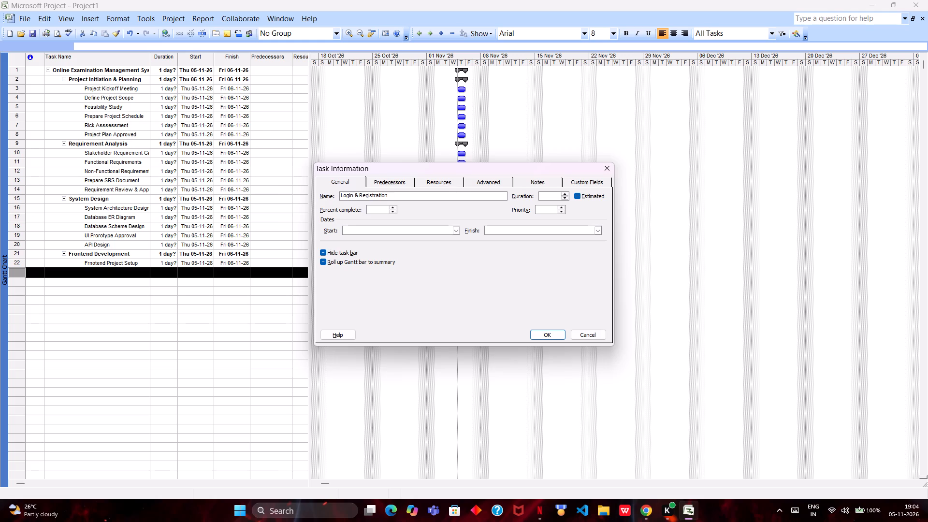
{"action": "key", "text": "space"}
{"action": "type", "text": "Page"}
{"action": "key", "text": "s"}
{"action": "key", "text": "Return"}
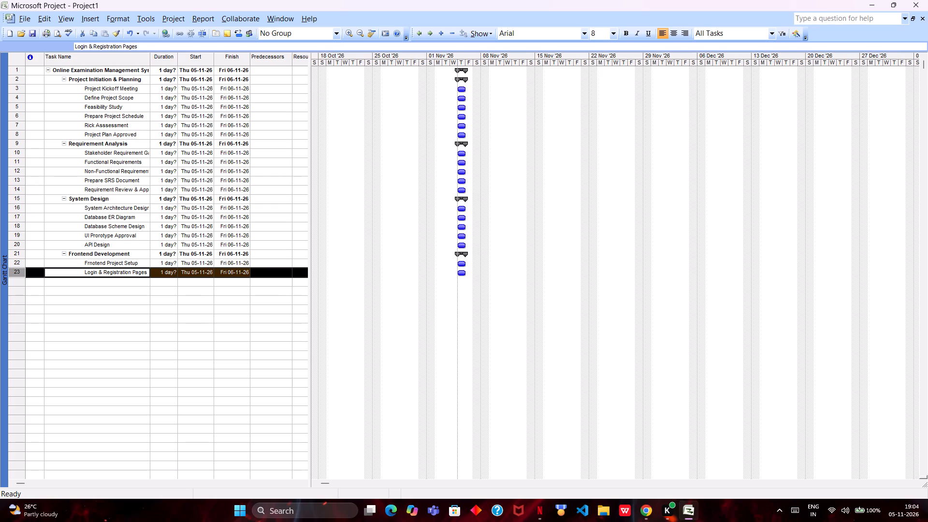
Set the Project Kickoff Meeting task's finish date to 09-11-26 and its start date to 05-11-26.
{"action": "left_click", "coordinate": [204, 89]}
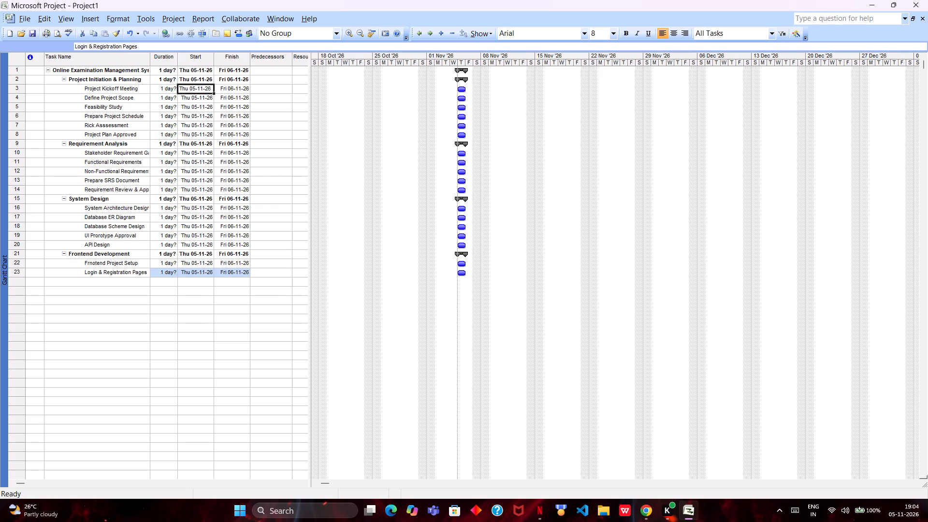
{"action": "left_click", "coordinate": [222, 90]}
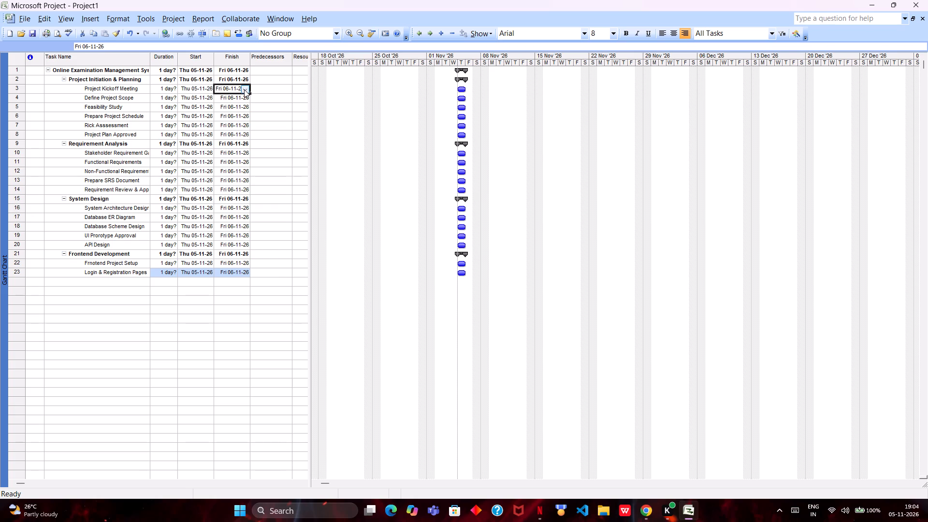
{"action": "left_click", "coordinate": [245, 89]}
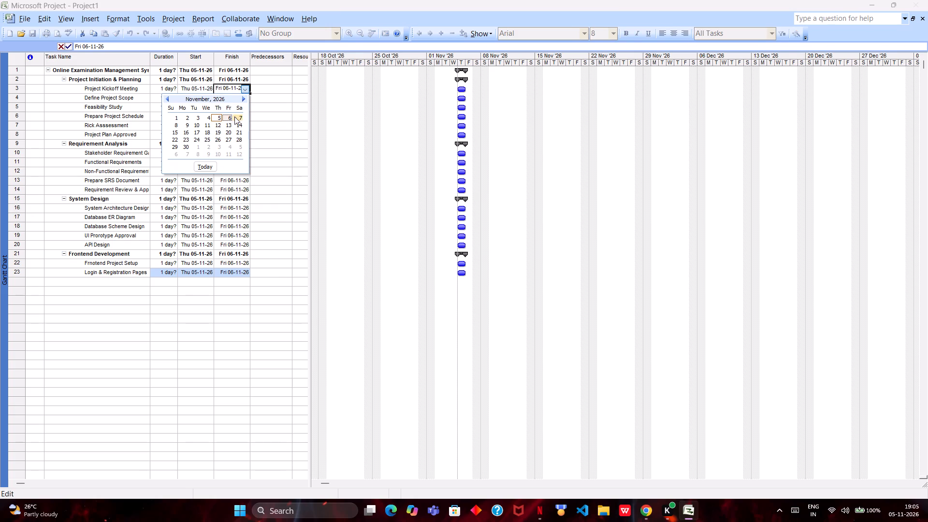
{"action": "left_click", "coordinate": [182, 127]}
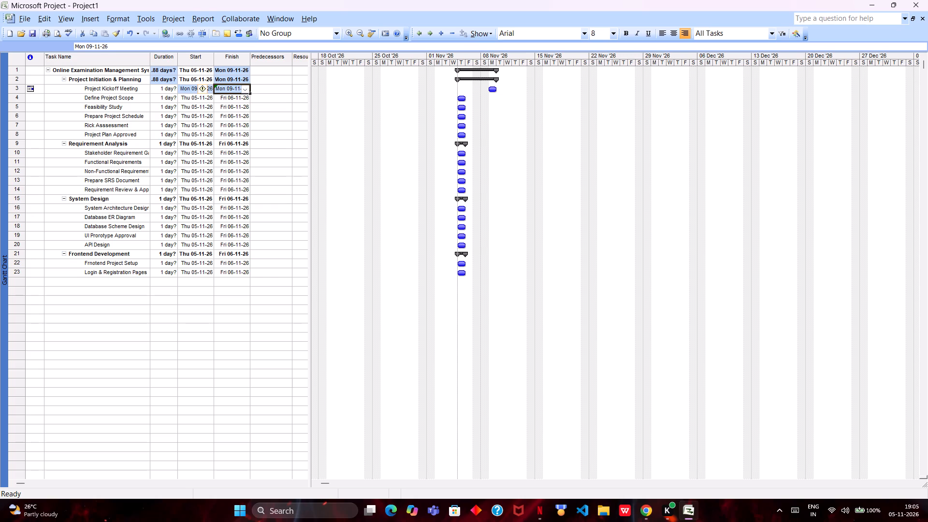
{"action": "left_click", "coordinate": [190, 93]}
{"action": "left_click", "coordinate": [209, 89]}
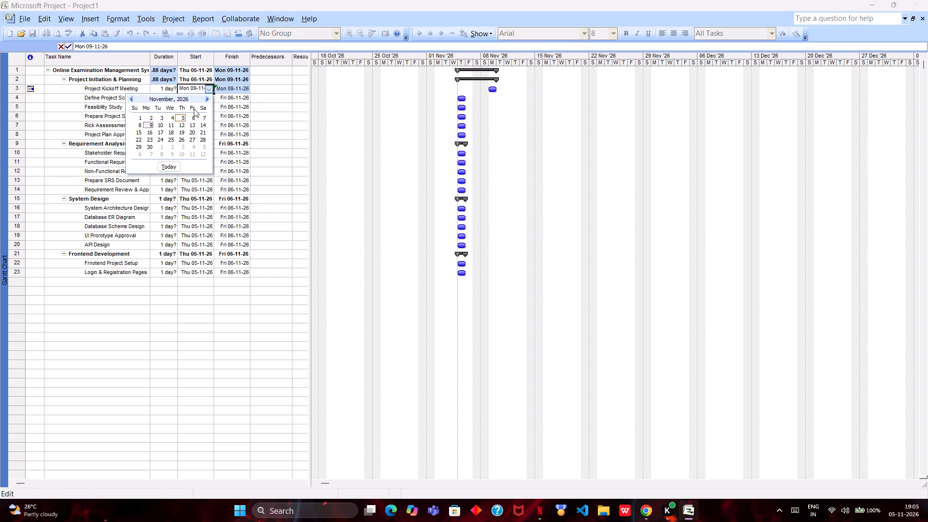
{"action": "left_click", "coordinate": [180, 116]}
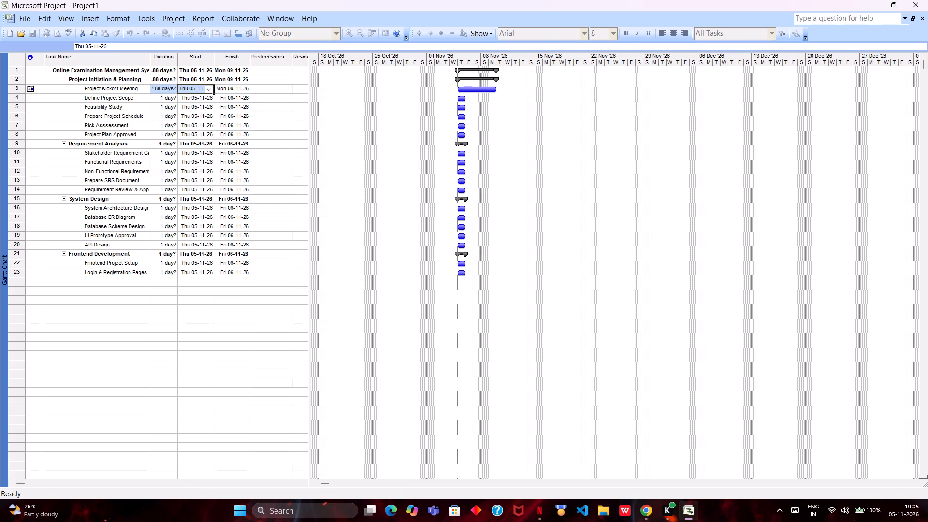
Set the Define Project Scope task's start date to 10-11-26 and its finish date to 12-11-26.
{"action": "left_click", "coordinate": [202, 101]}
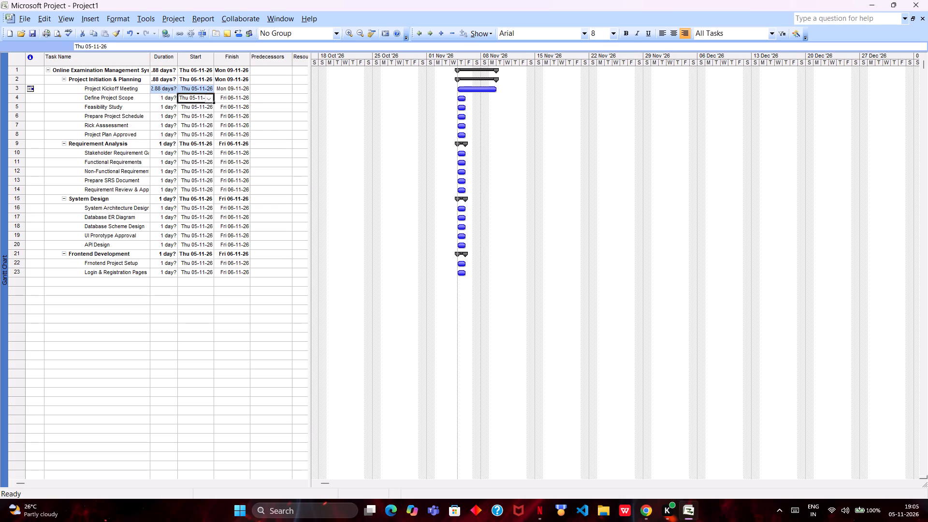
{"action": "left_click", "coordinate": [209, 100]}
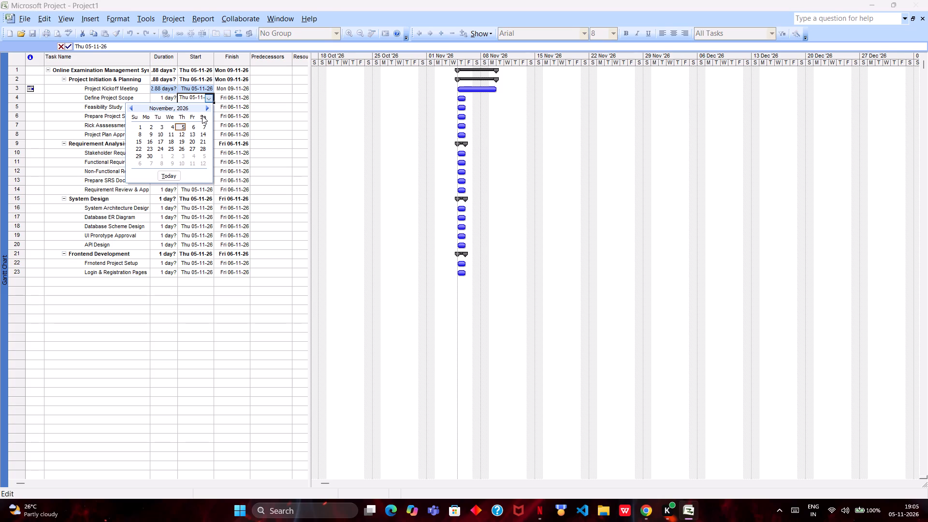
{"action": "left_click", "coordinate": [159, 135]}
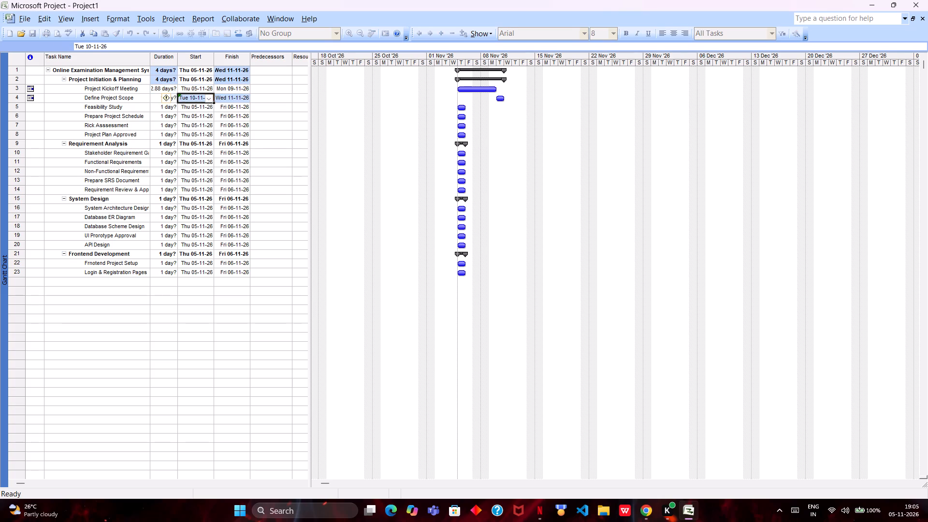
{"action": "left_click", "coordinate": [240, 98]}
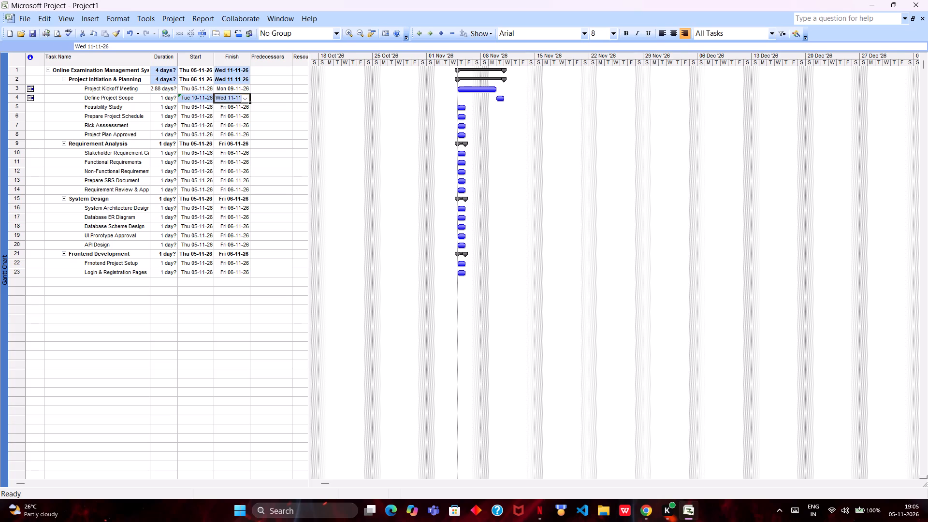
{"action": "left_click", "coordinate": [246, 95]}
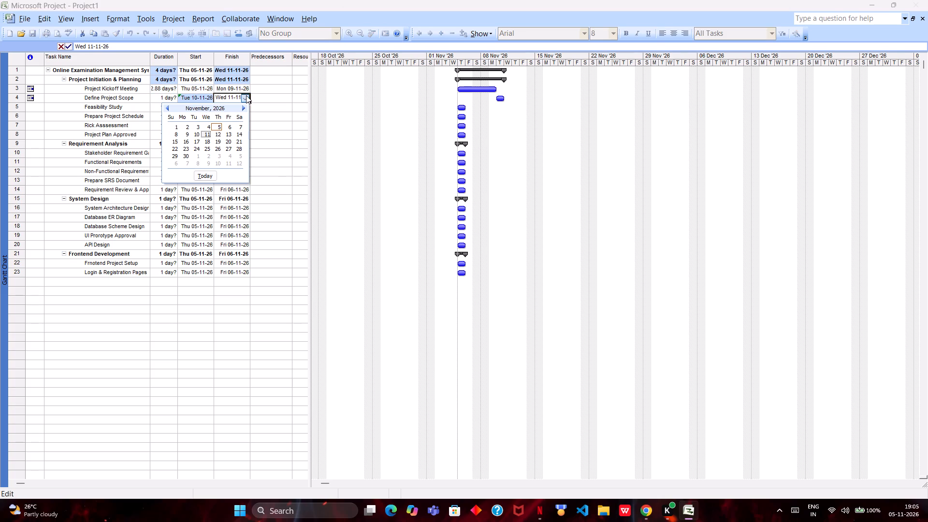
{"action": "left_click", "coordinate": [217, 133]}
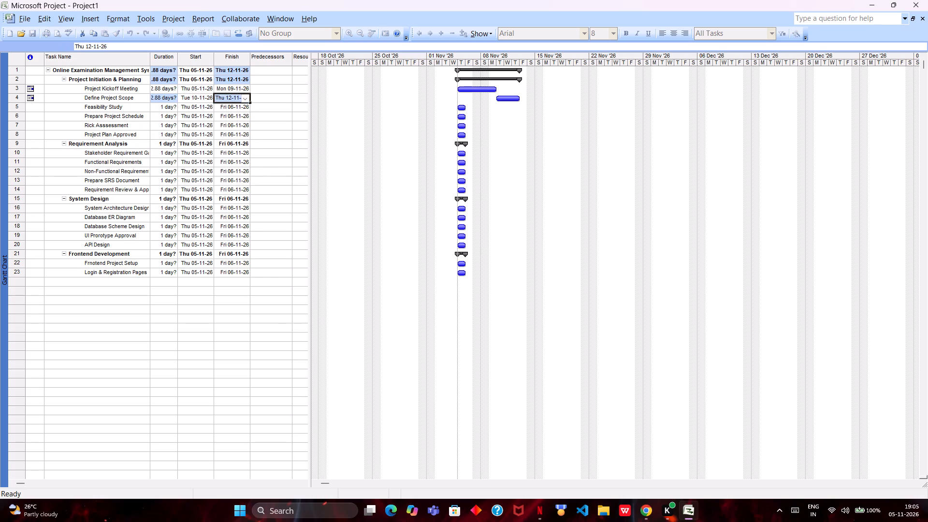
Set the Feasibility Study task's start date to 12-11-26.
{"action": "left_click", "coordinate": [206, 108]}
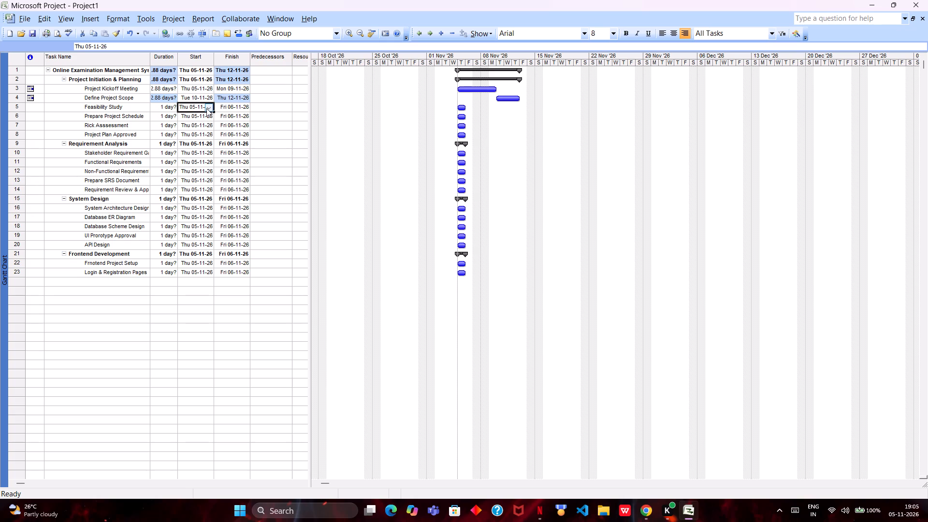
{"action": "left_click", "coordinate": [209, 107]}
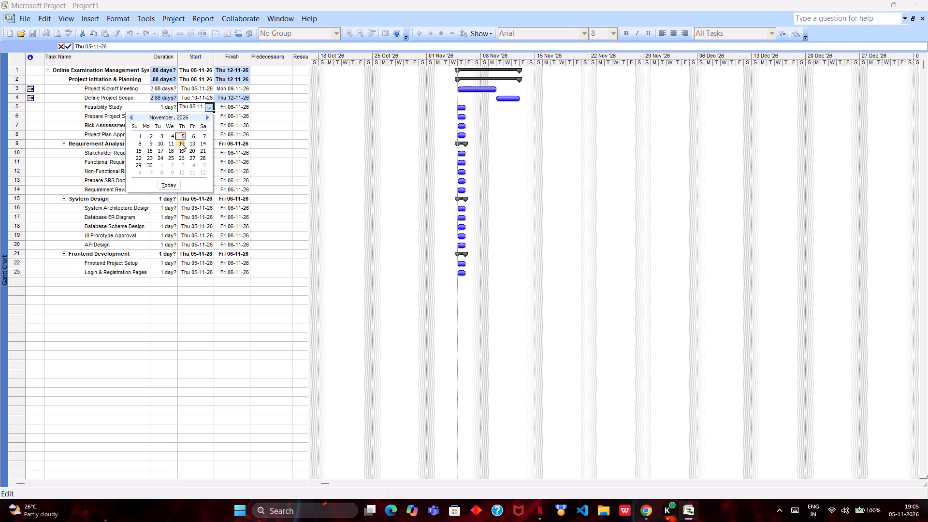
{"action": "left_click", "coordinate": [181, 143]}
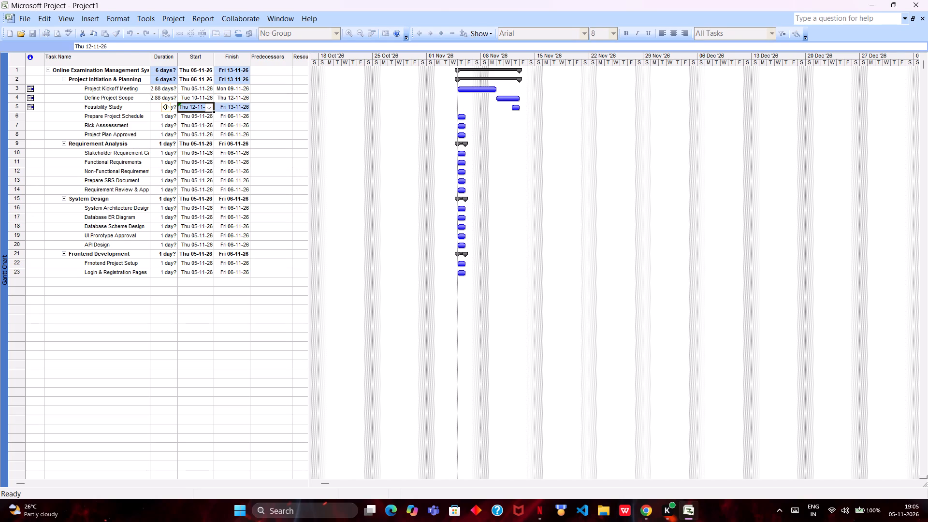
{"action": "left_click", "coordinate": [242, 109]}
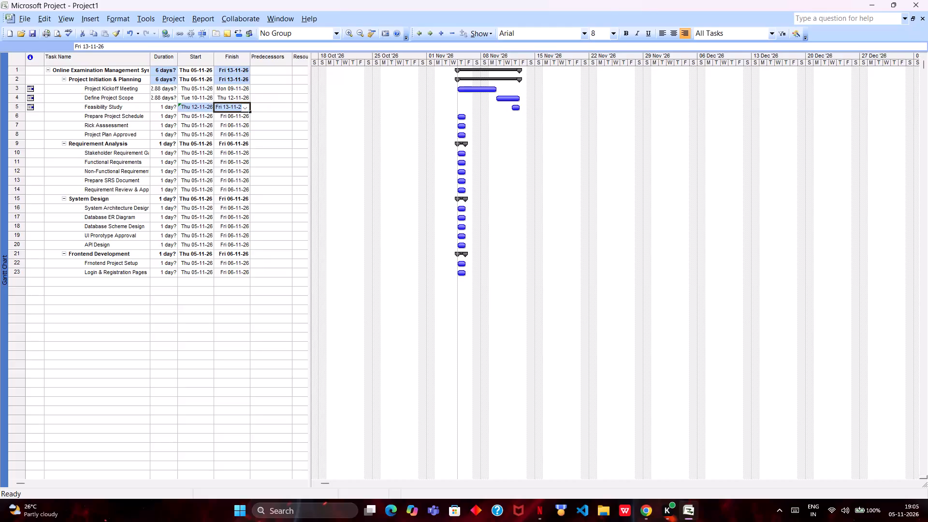
Set the Feasibility Study task's start date to 13-11-26 and its finish date to 16-11-26.
{"action": "left_click", "coordinate": [204, 112]}
{"action": "left_click", "coordinate": [204, 107]}
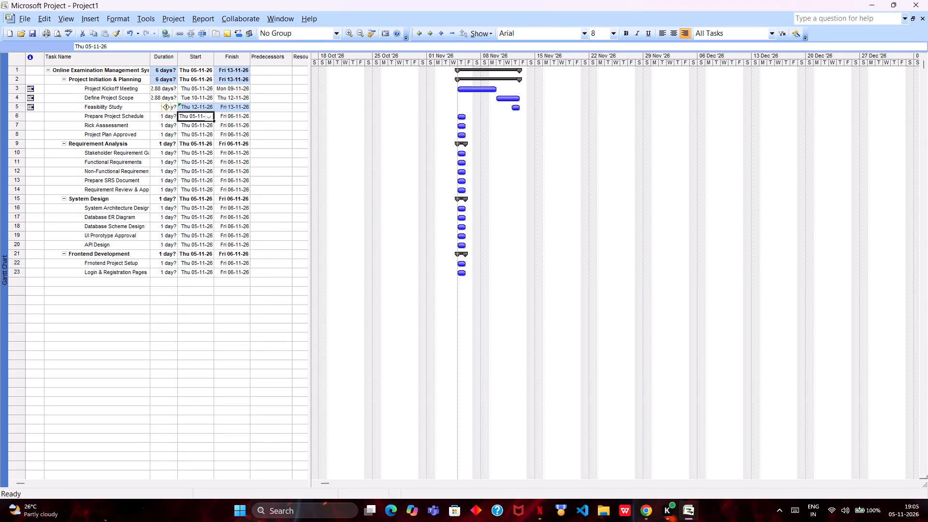
{"action": "left_click", "coordinate": [208, 105]}
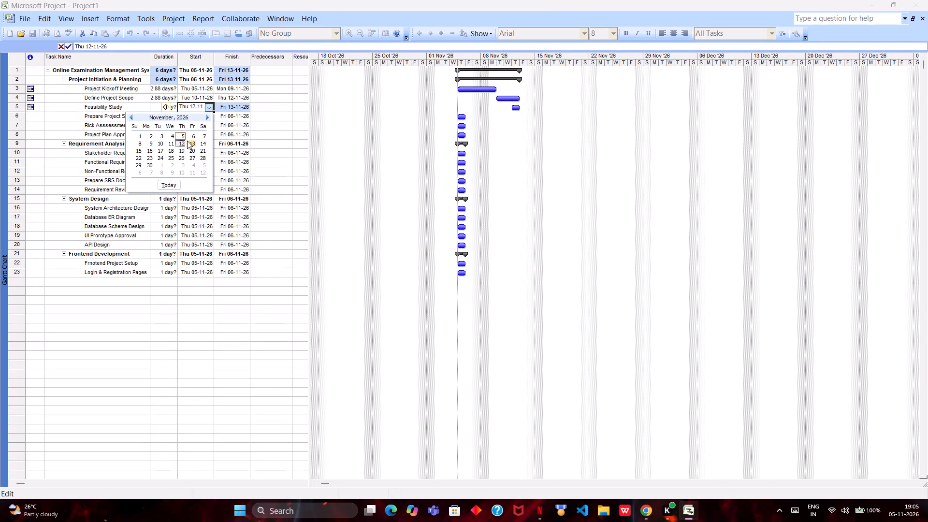
{"action": "left_click", "coordinate": [189, 141]}
{"action": "left_click", "coordinate": [230, 106]}
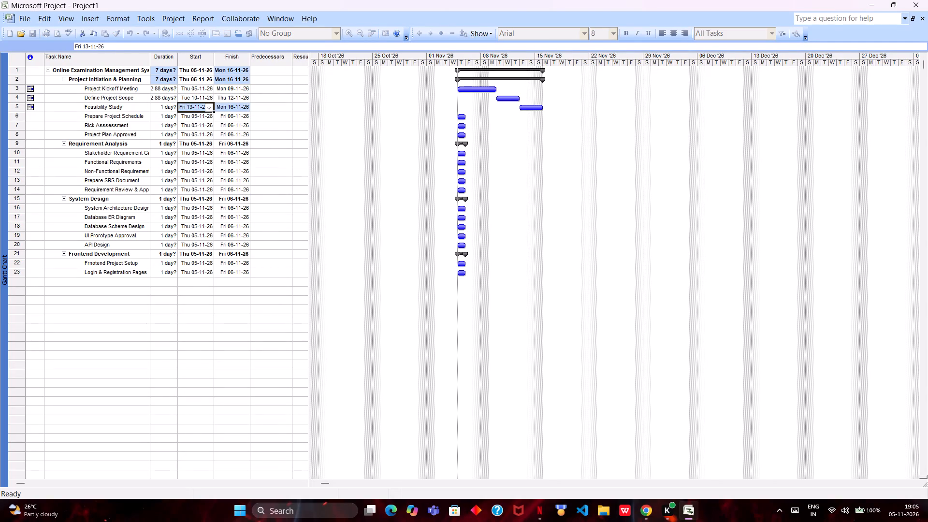
{"action": "left_click", "coordinate": [246, 108]}
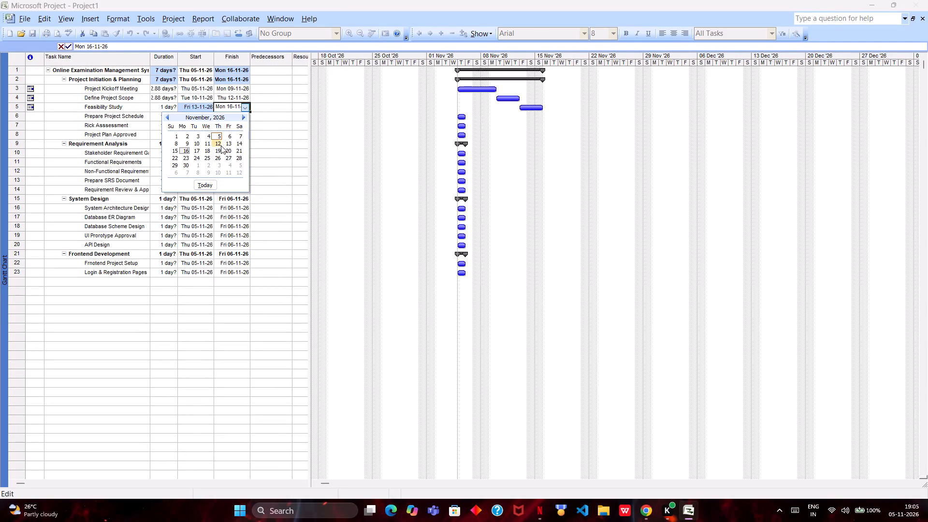
{"action": "left_click", "coordinate": [186, 151]}
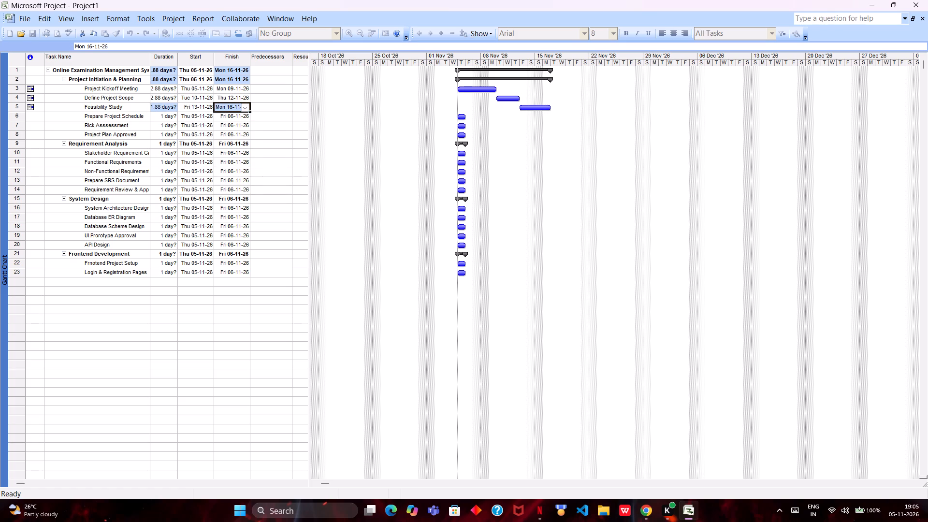
Set the Prepare Project Schedule task's start date to 17-11-26 and its finish date to 19-11-26.
{"action": "left_click", "coordinate": [203, 120]}
{"action": "left_click", "coordinate": [208, 116]}
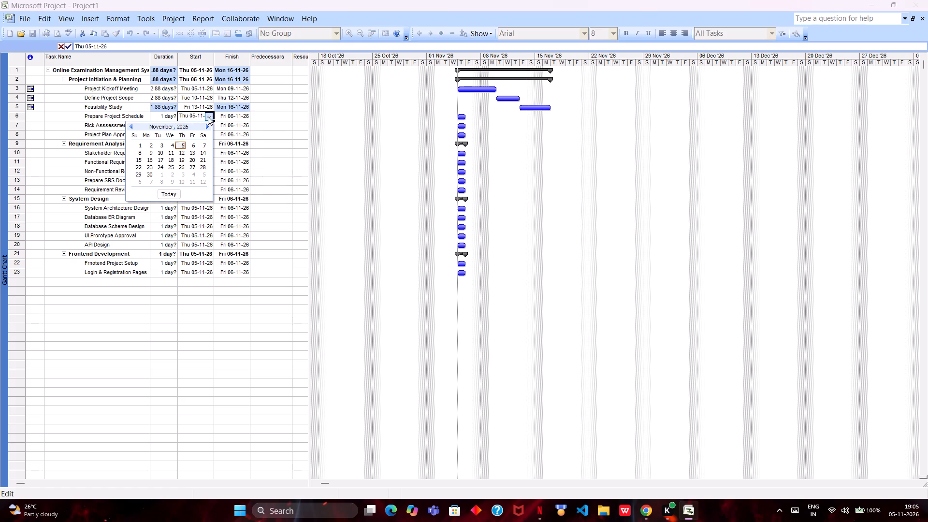
{"action": "left_click", "coordinate": [161, 160]}
{"action": "left_click", "coordinate": [237, 116]}
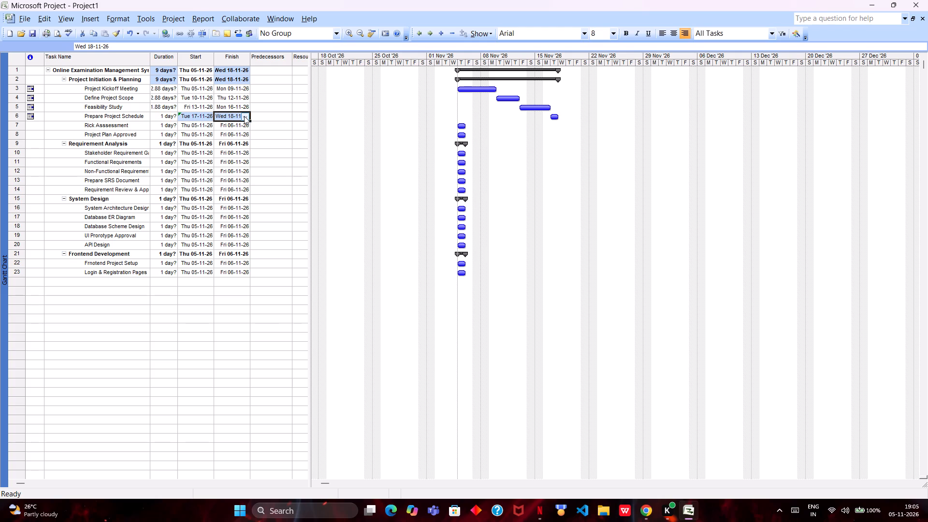
{"action": "left_click", "coordinate": [244, 116]}
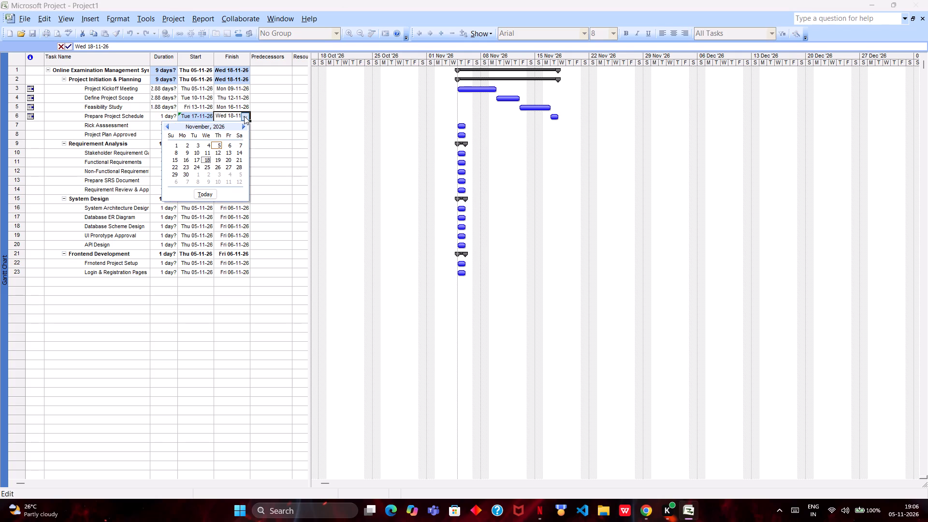
{"action": "left_click", "coordinate": [214, 159]}
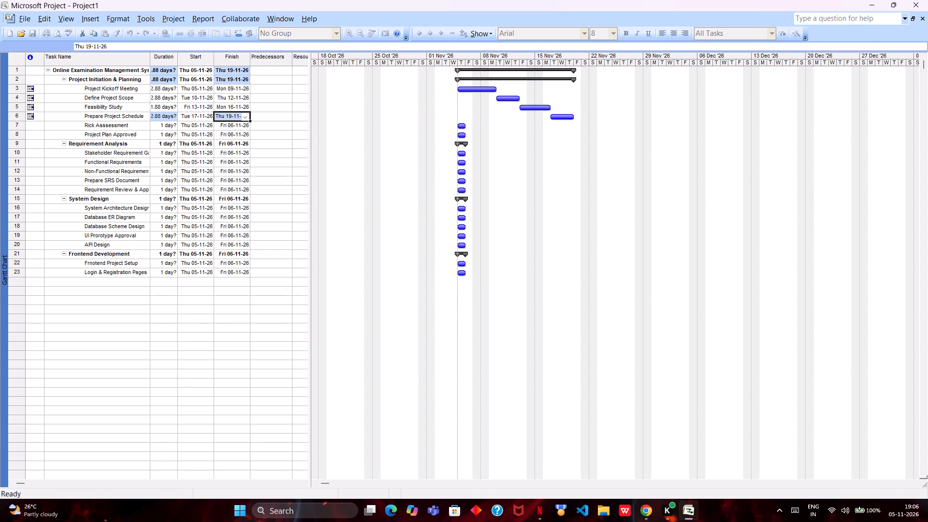
Set the start date of the Rick Assessment task in row 7 to 20-11-26.
{"action": "left_click", "coordinate": [198, 127]}
{"action": "left_click", "coordinate": [209, 127]}
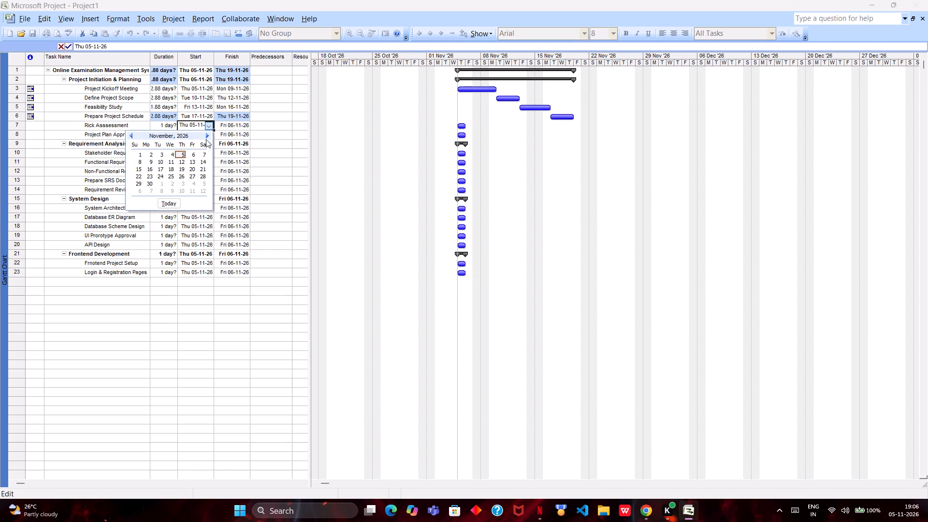
{"action": "left_click", "coordinate": [194, 168]}
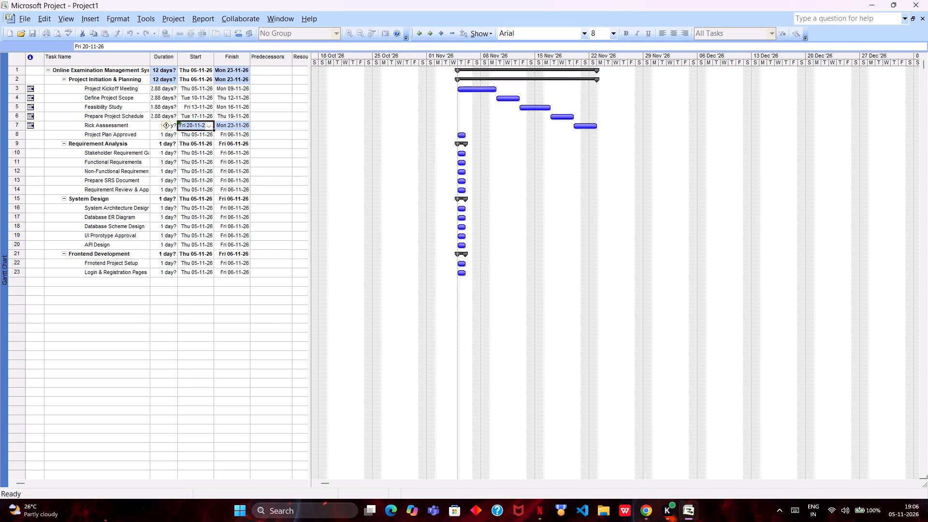
{"action": "left_click", "coordinate": [241, 127]}
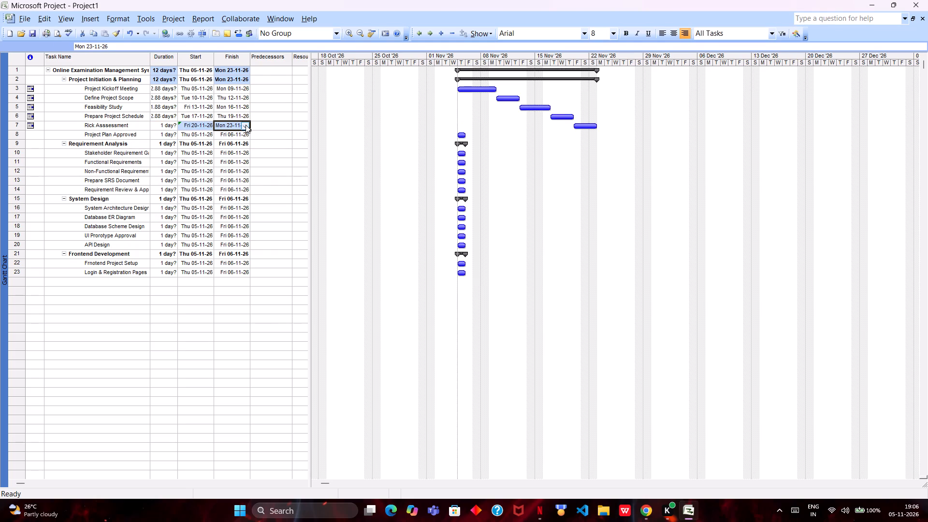
{"action": "left_click", "coordinate": [246, 125]}
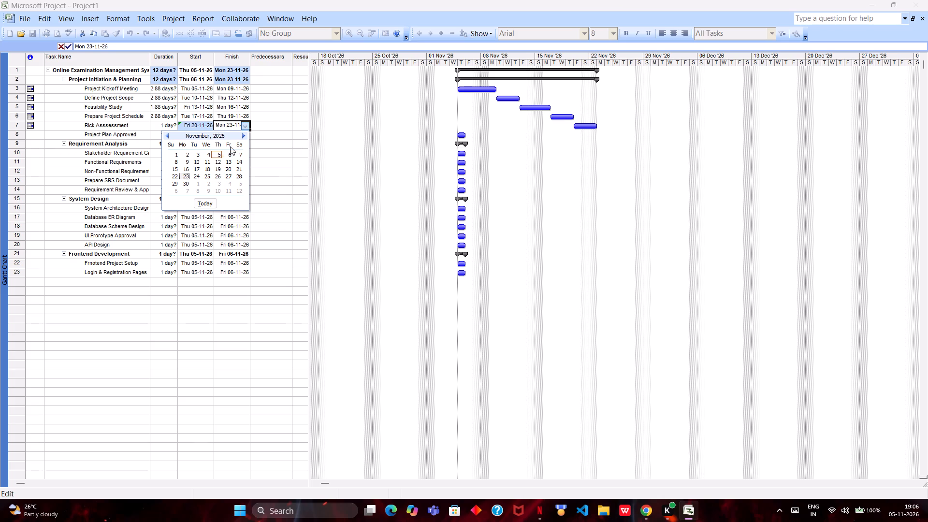
{"action": "left_click", "coordinate": [245, 125]}
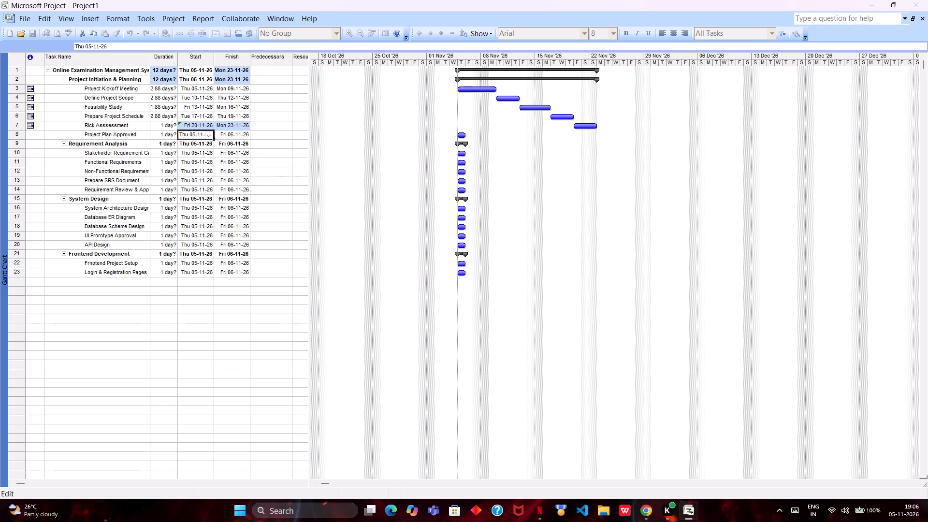
Set the Project Plan Approved task's start date to 24-11-26 and its finish date to 26-11-26.
{"action": "left_click", "coordinate": [203, 137]}
{"action": "left_click", "coordinate": [209, 135]}
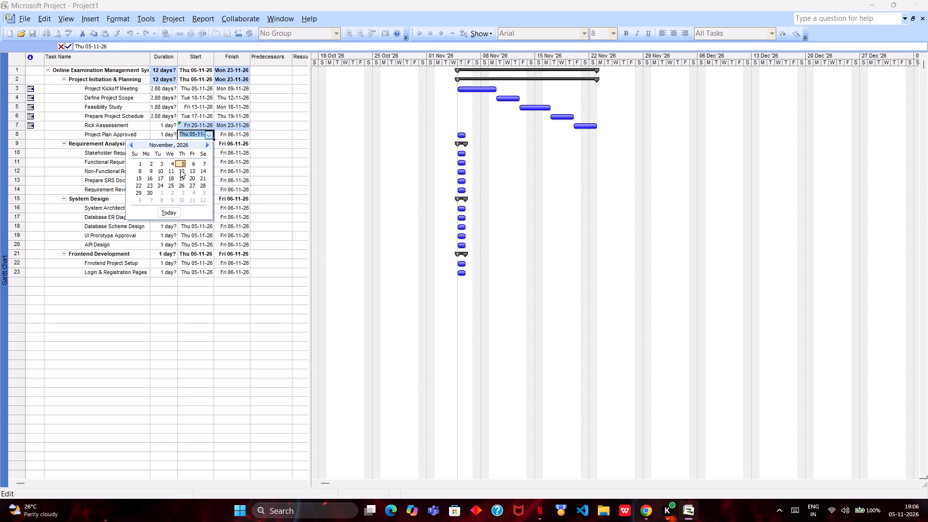
{"action": "left_click", "coordinate": [160, 183]}
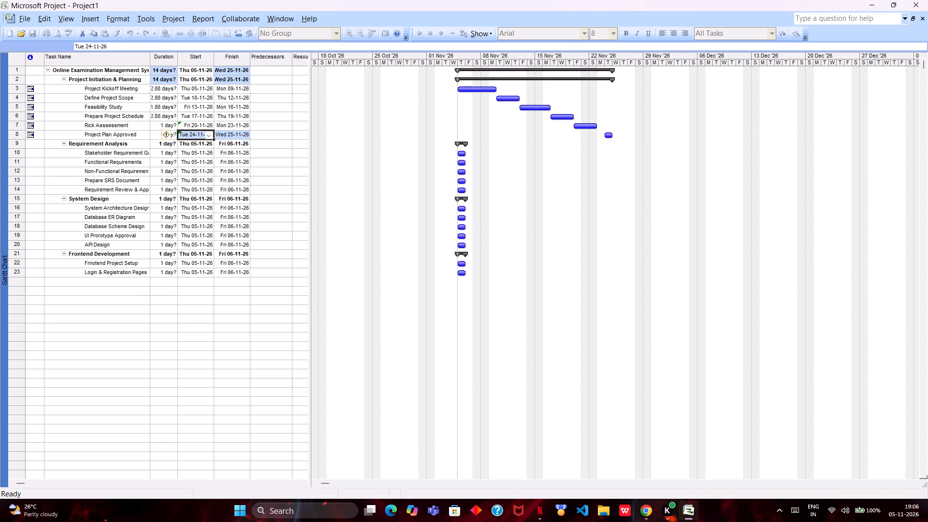
{"action": "left_click", "coordinate": [236, 138]}
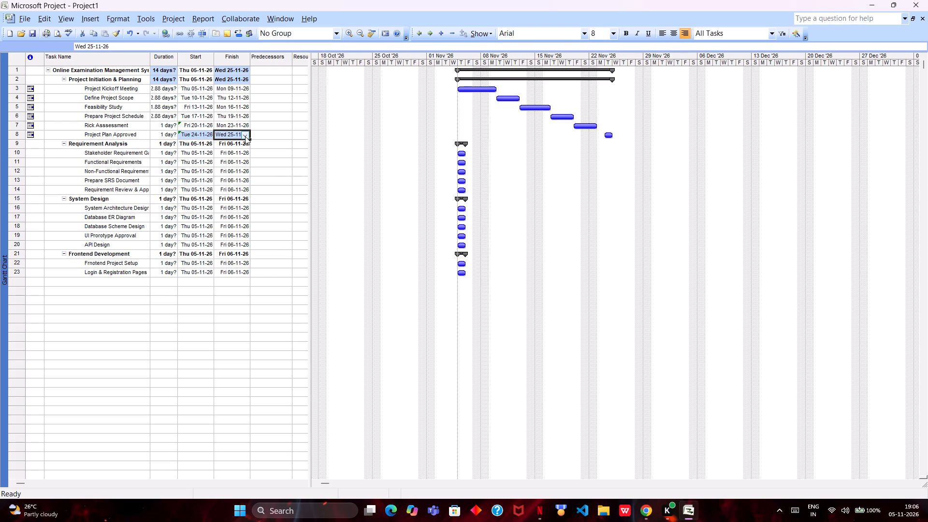
{"action": "left_click", "coordinate": [245, 136]}
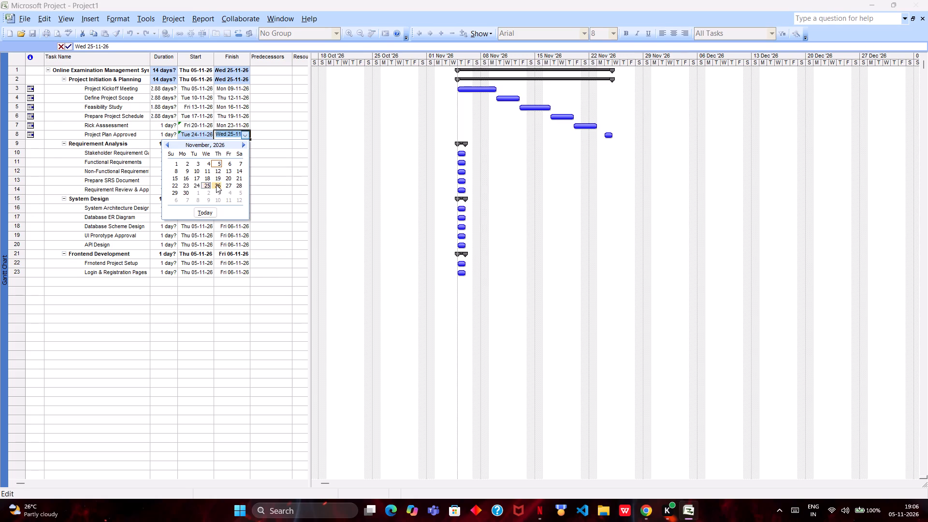
{"action": "left_click", "coordinate": [216, 185]}
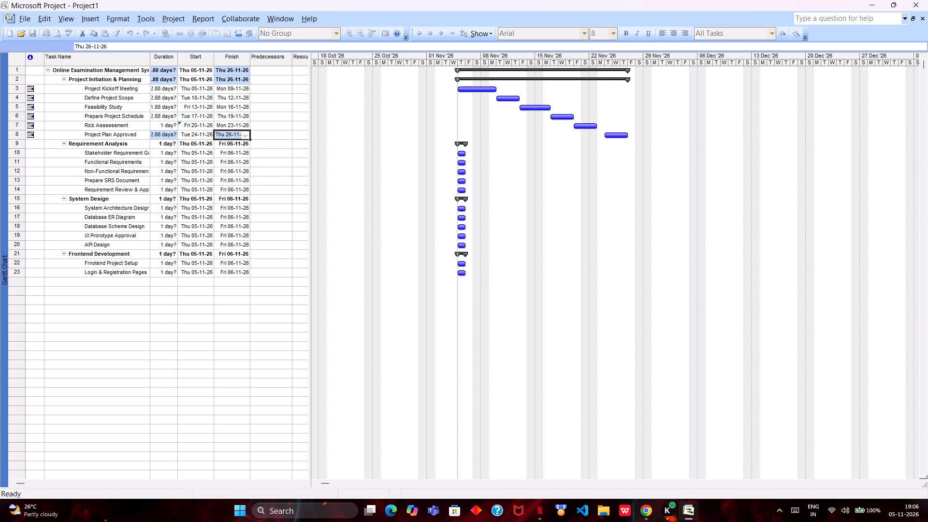
Set the start date of the Stakeholder Requirement task in row 10 to 27-11-26 and its finish date to 30-11-26.
{"action": "left_click", "coordinate": [195, 154]}
{"action": "left_click", "coordinate": [208, 156]}
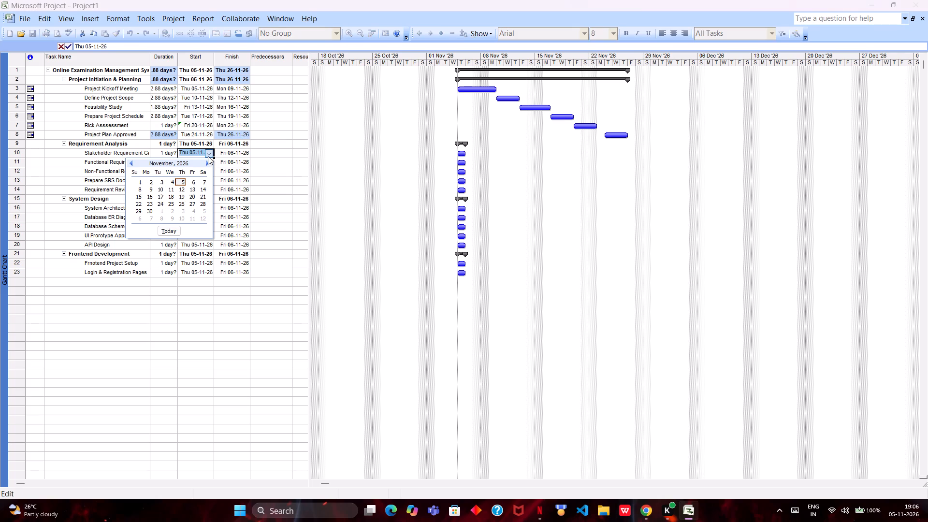
{"action": "left_click", "coordinate": [189, 203]}
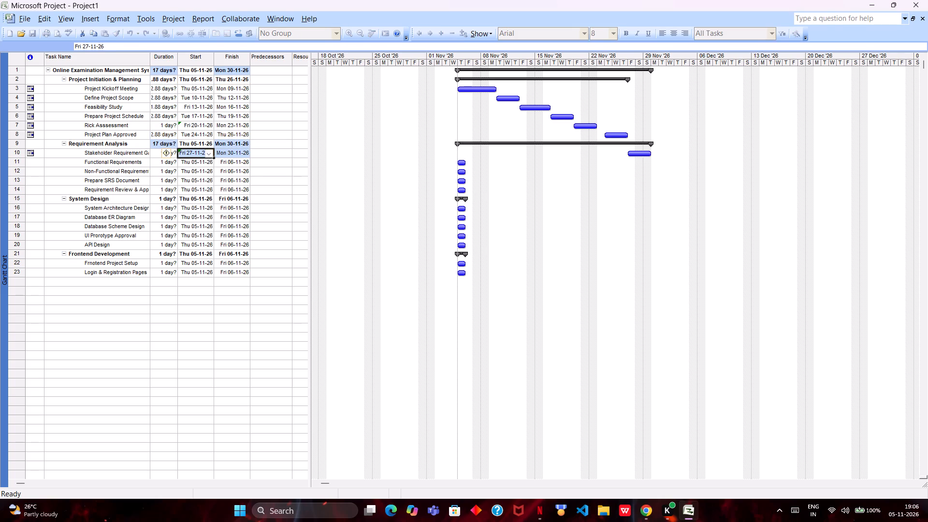
{"action": "left_click", "coordinate": [232, 154]}
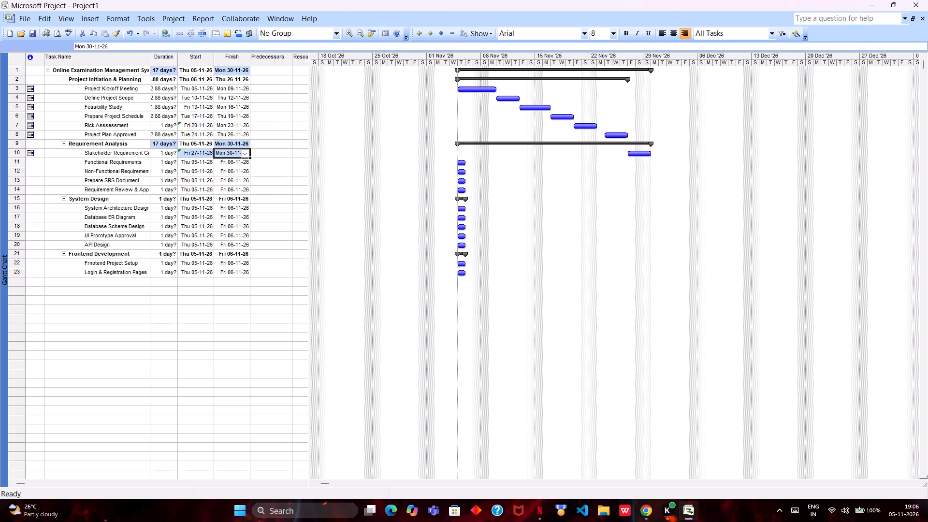
{"action": "left_click", "coordinate": [243, 151]}
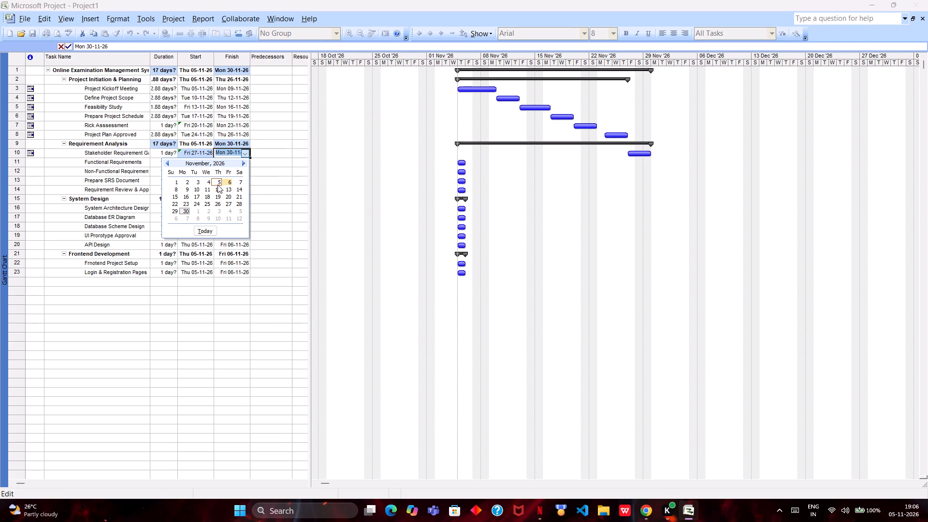
{"action": "left_click", "coordinate": [188, 209]}
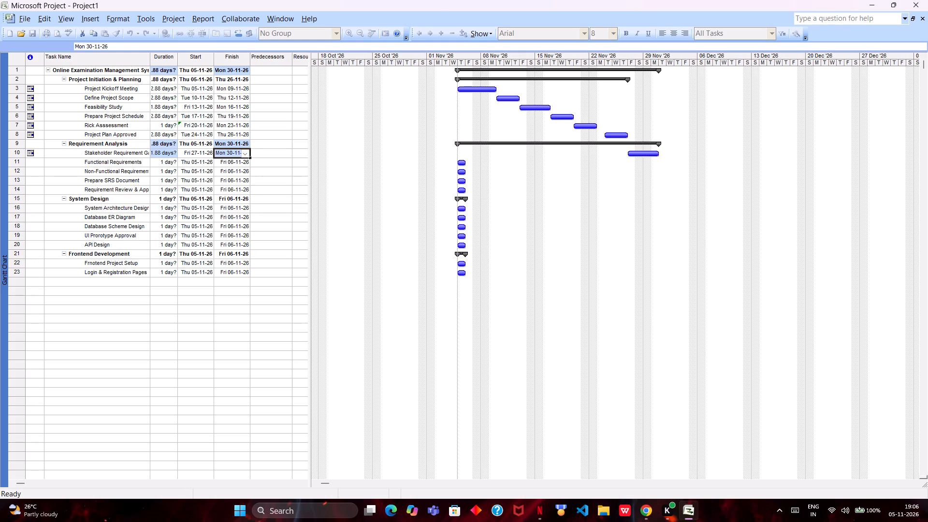
Set the Functional Requirements task's start date to 01-12-26 and its finish date to 04-12-26.
{"action": "left_click", "coordinate": [200, 162]}
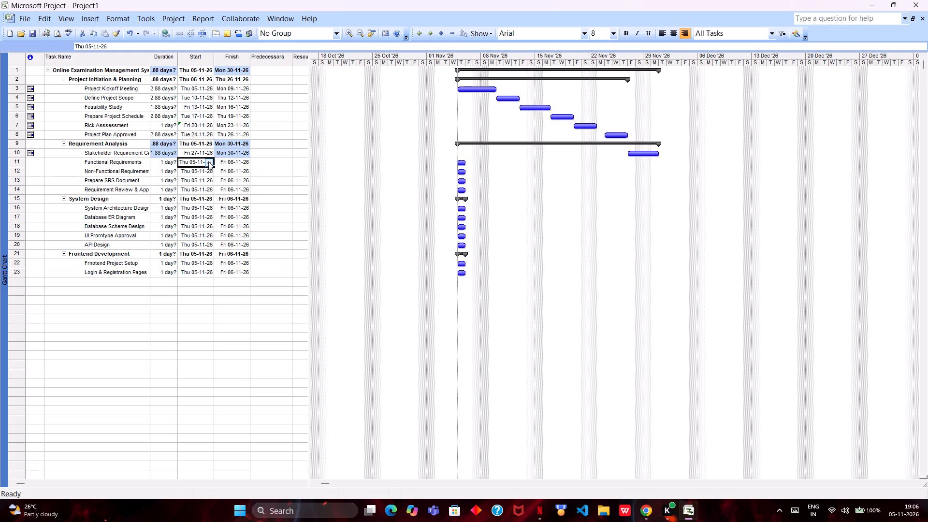
{"action": "left_click", "coordinate": [208, 161]}
{"action": "left_click", "coordinate": [206, 172]}
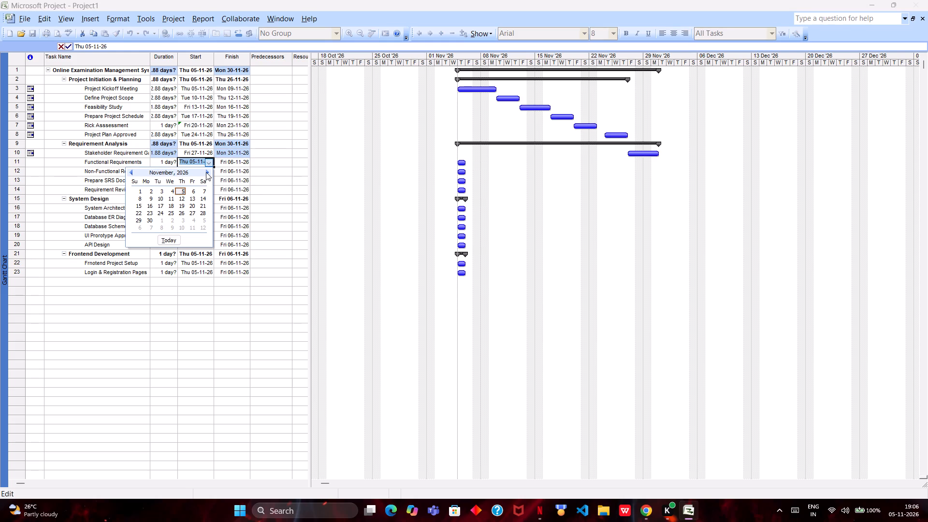
{"action": "left_click", "coordinate": [162, 191]}
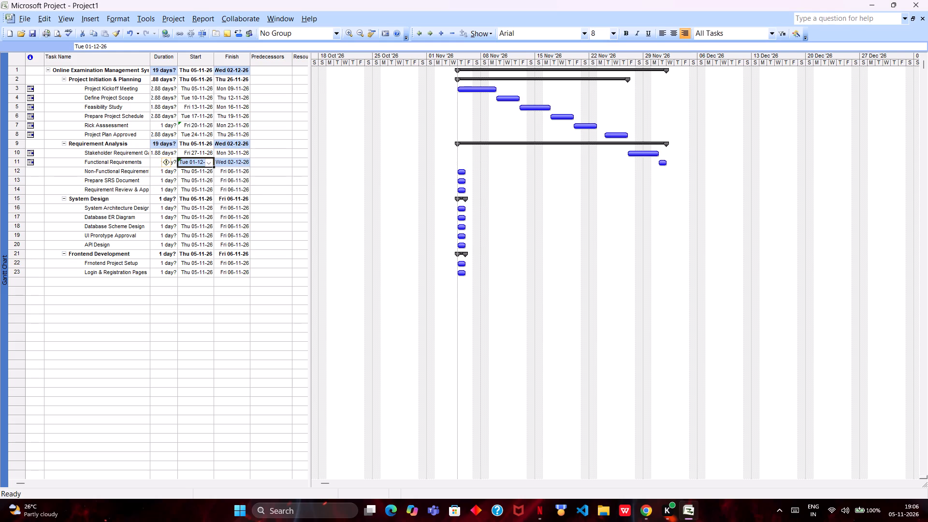
{"action": "left_click", "coordinate": [233, 164]}
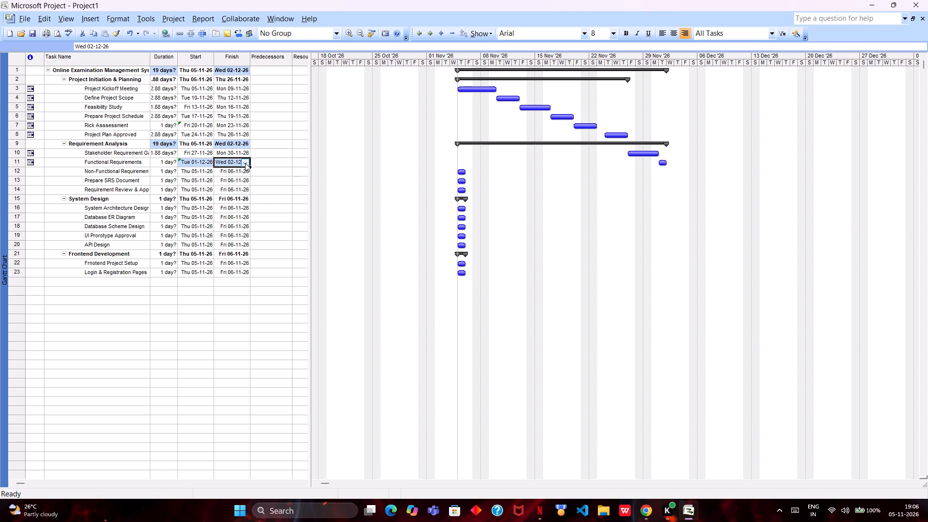
{"action": "left_click", "coordinate": [245, 163]}
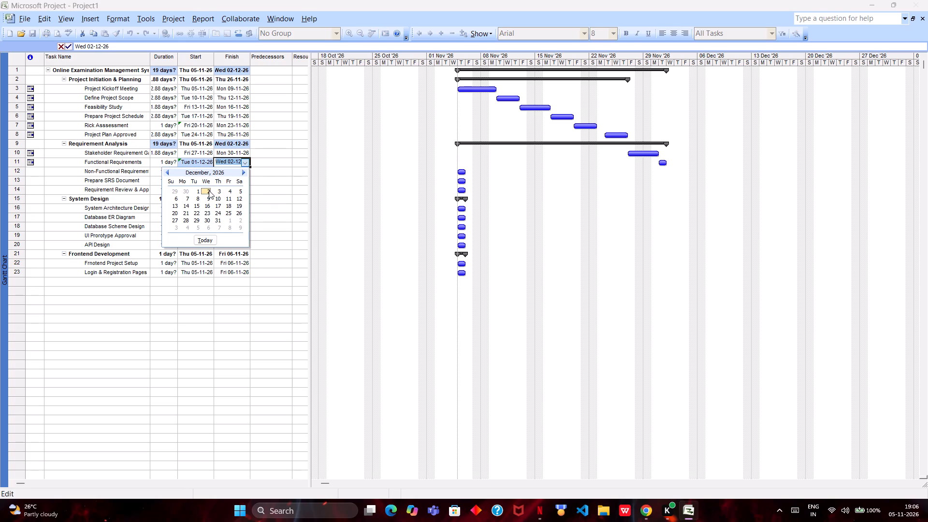
{"action": "left_click", "coordinate": [209, 190]}
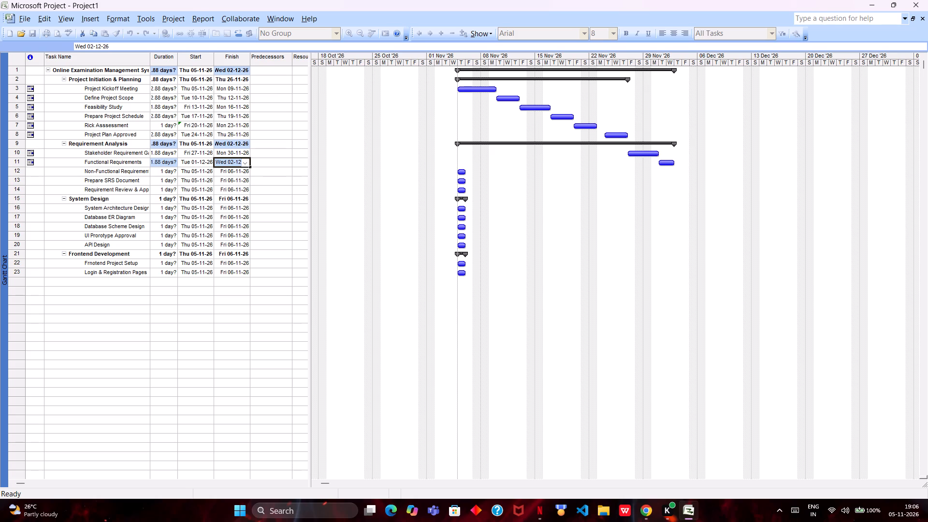
{"action": "left_click", "coordinate": [246, 163]}
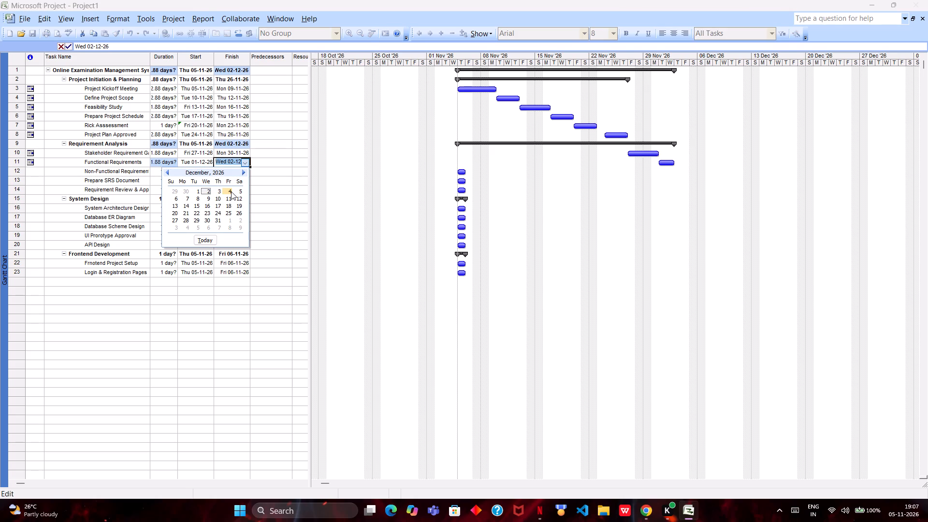
{"action": "left_click", "coordinate": [231, 191]}
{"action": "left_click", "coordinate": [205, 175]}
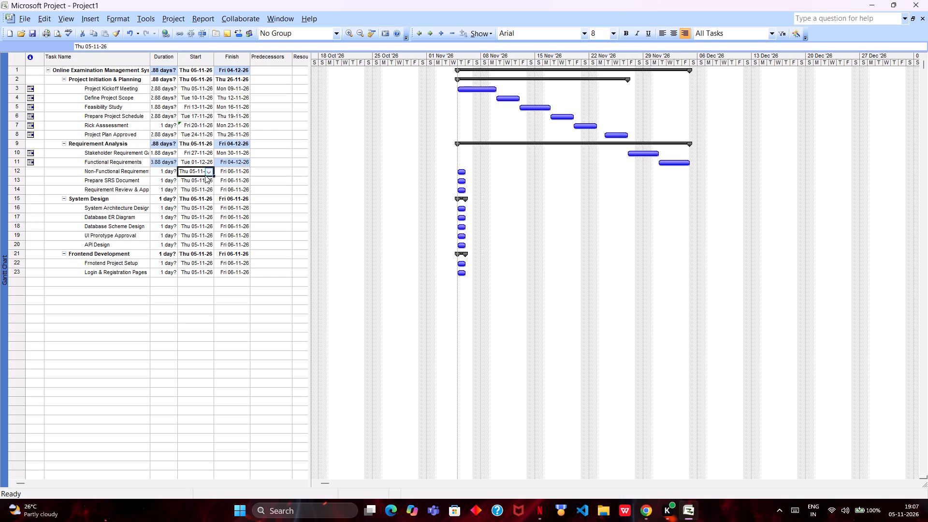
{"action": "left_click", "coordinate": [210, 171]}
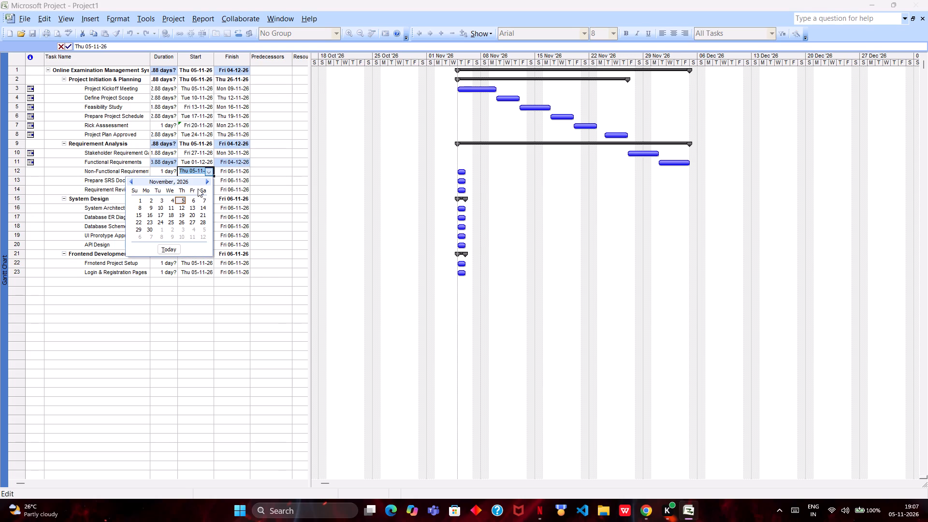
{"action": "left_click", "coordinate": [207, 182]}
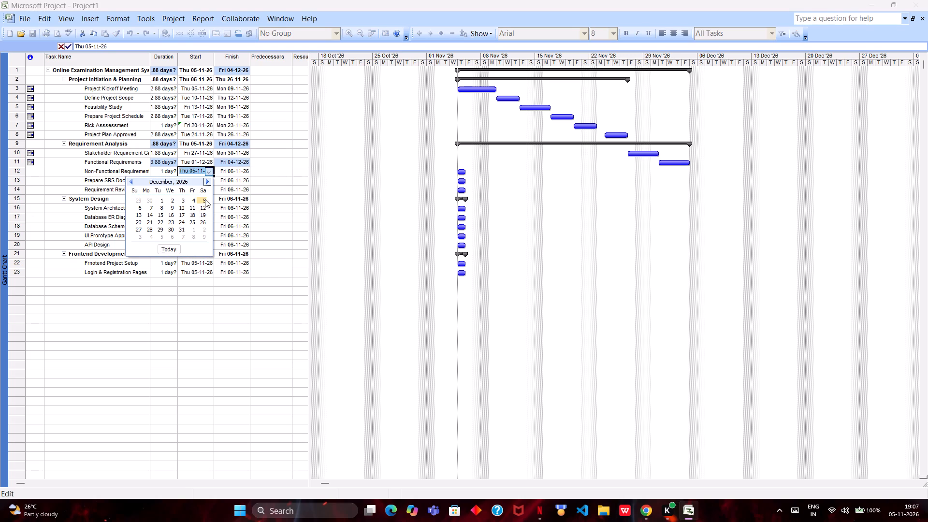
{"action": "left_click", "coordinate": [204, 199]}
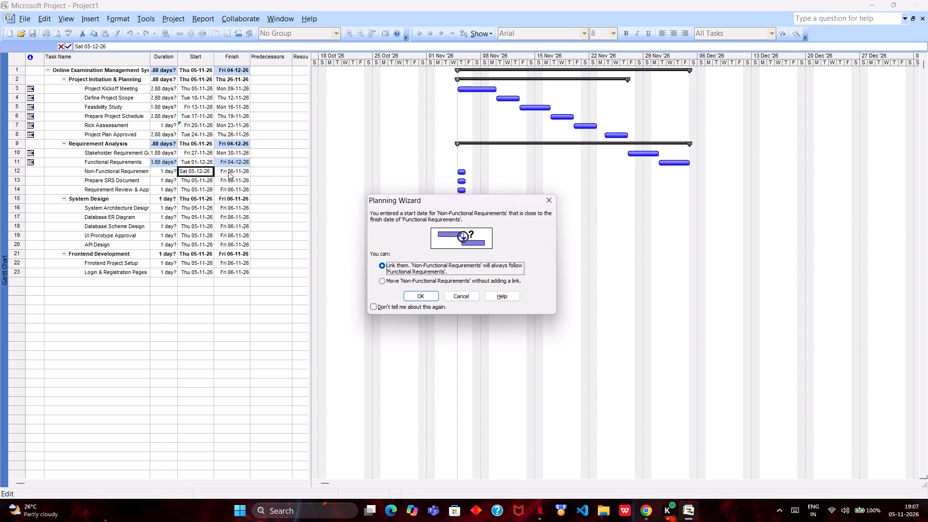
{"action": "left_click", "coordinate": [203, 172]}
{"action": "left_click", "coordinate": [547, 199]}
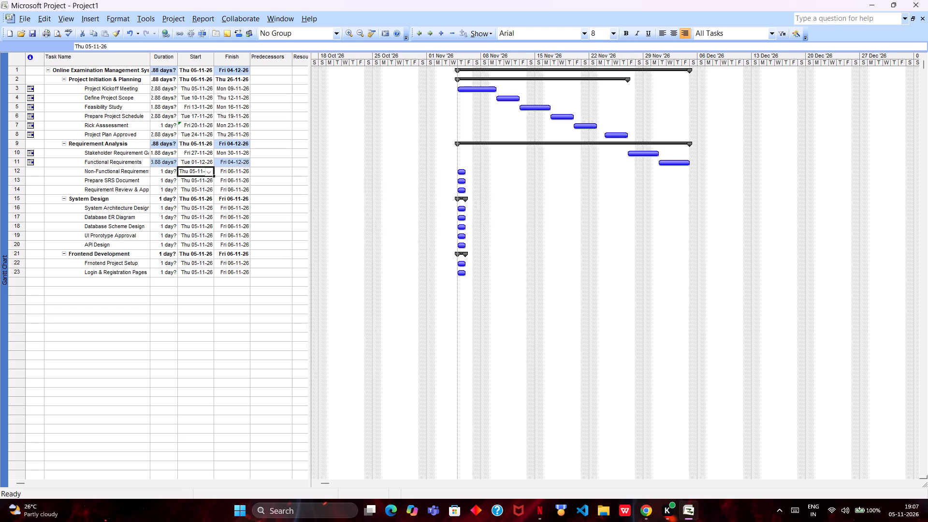
Set the start date of the Non-Functional Requirement task in row 12 to 07-12-26.
{"action": "left_click", "coordinate": [206, 172]}
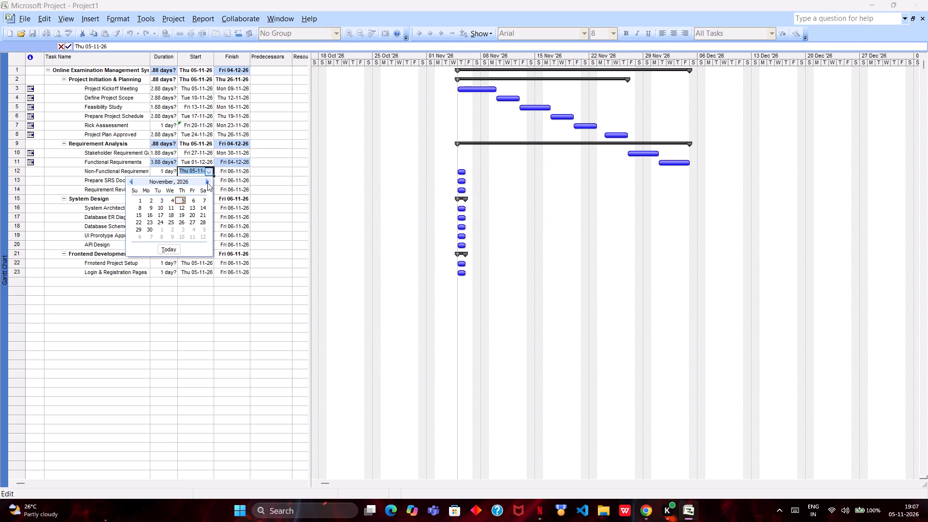
{"action": "left_click", "coordinate": [207, 183]}
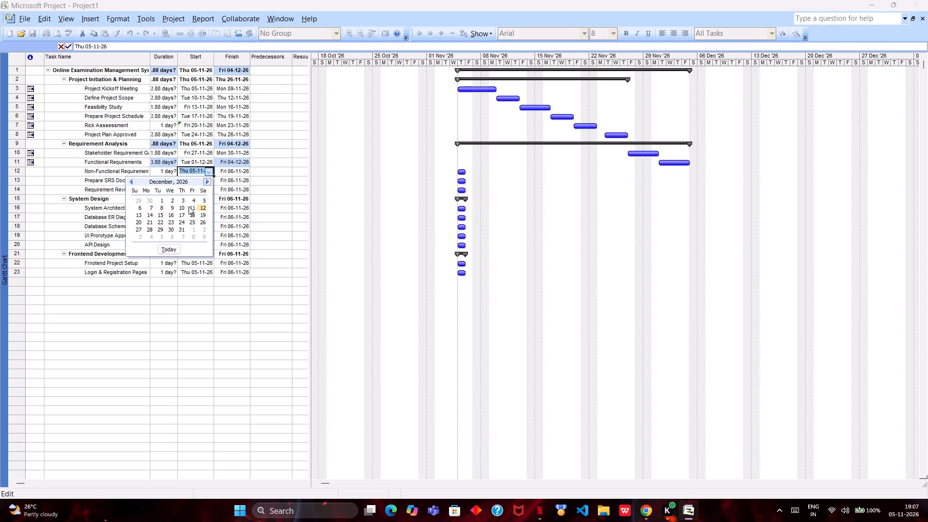
{"action": "left_click", "coordinate": [151, 204]}
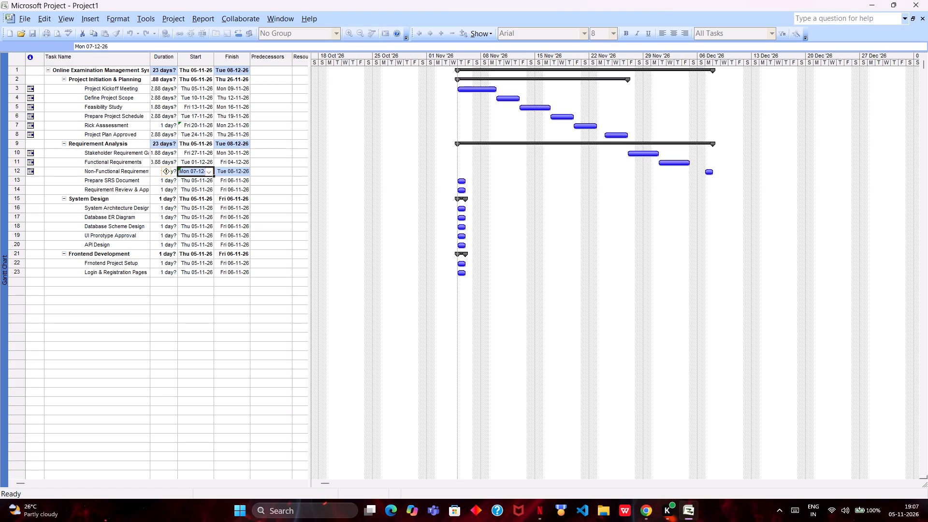
{"action": "left_click", "coordinate": [235, 173]}
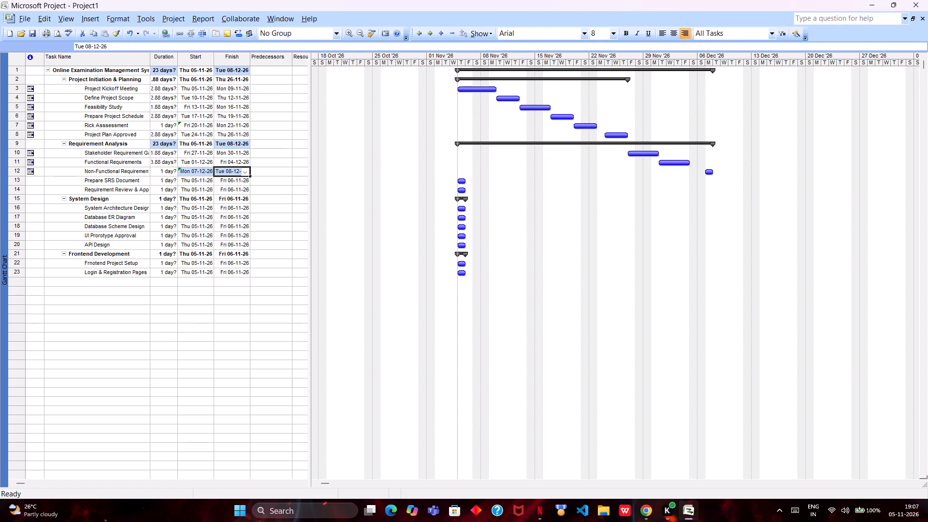
Set the Prepare SRS Document task's start date to 09-12-26 and its finish date to 11-12-26.
{"action": "left_click", "coordinate": [202, 183]}
{"action": "left_click", "coordinate": [206, 183]}
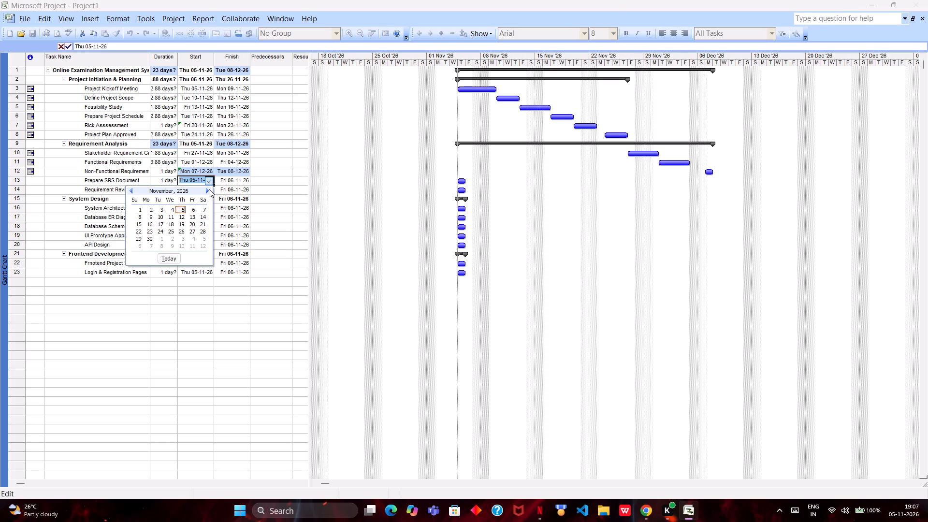
{"action": "left_click", "coordinate": [209, 189]}
{"action": "left_click", "coordinate": [169, 216]}
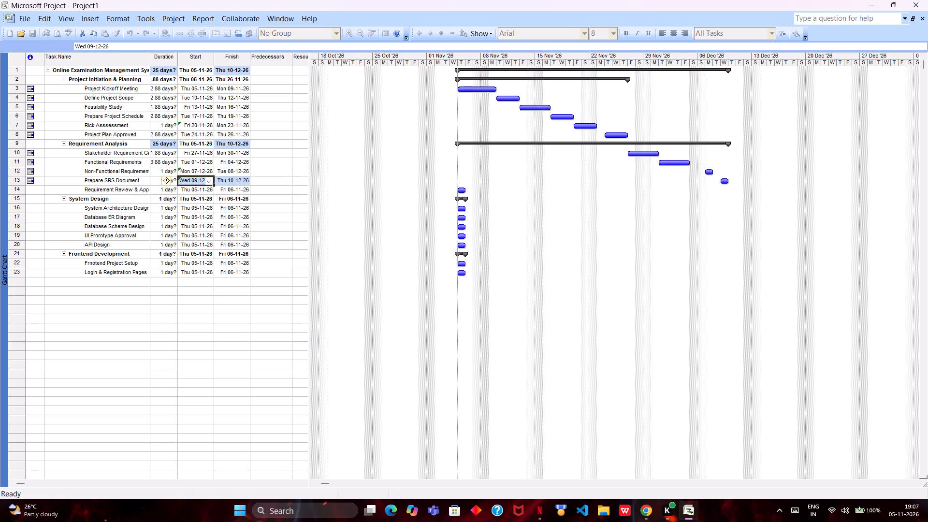
{"action": "left_click", "coordinate": [233, 182]}
{"action": "left_click", "coordinate": [244, 178]}
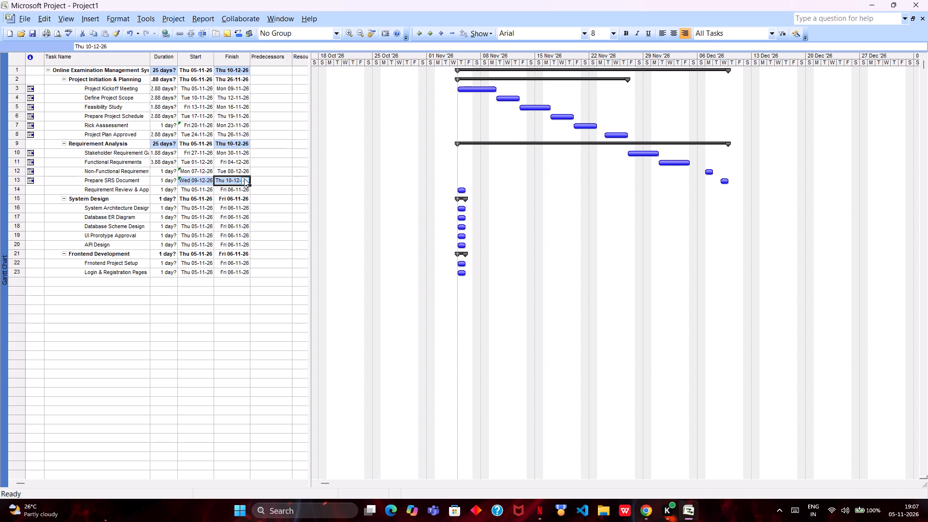
{"action": "left_click", "coordinate": [225, 215]}
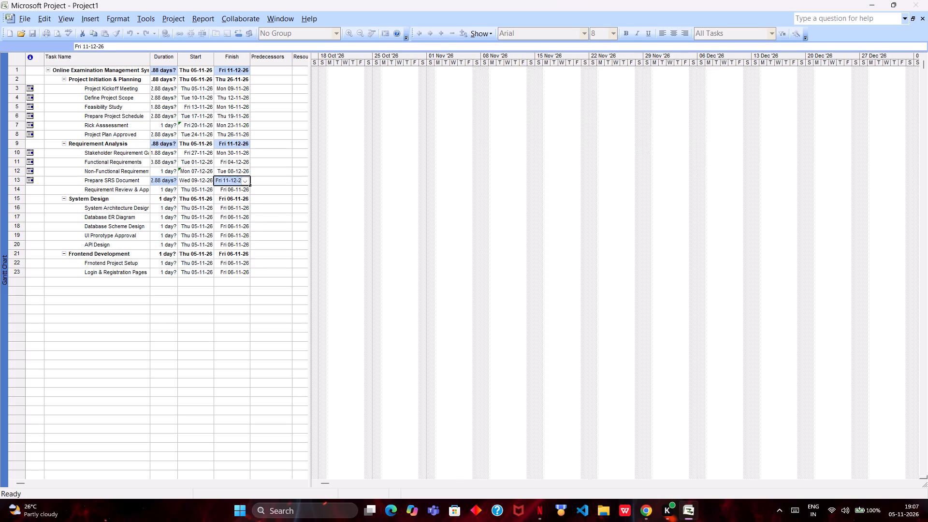
Set the start date of the Requirement Review task in row 14 to 14-12-26 and its finish date to 17-12-26.
{"action": "left_click", "coordinate": [200, 190]}
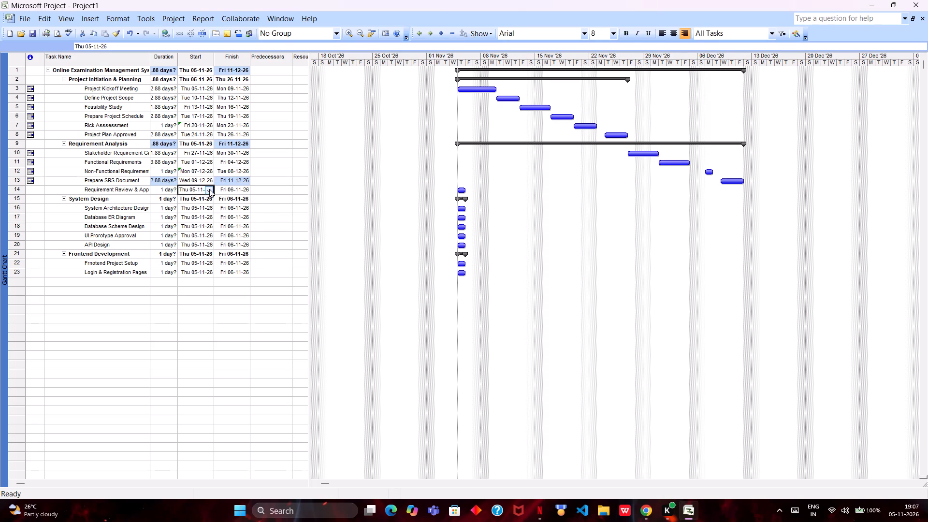
{"action": "left_click", "coordinate": [209, 189]}
{"action": "left_click", "coordinate": [207, 200]}
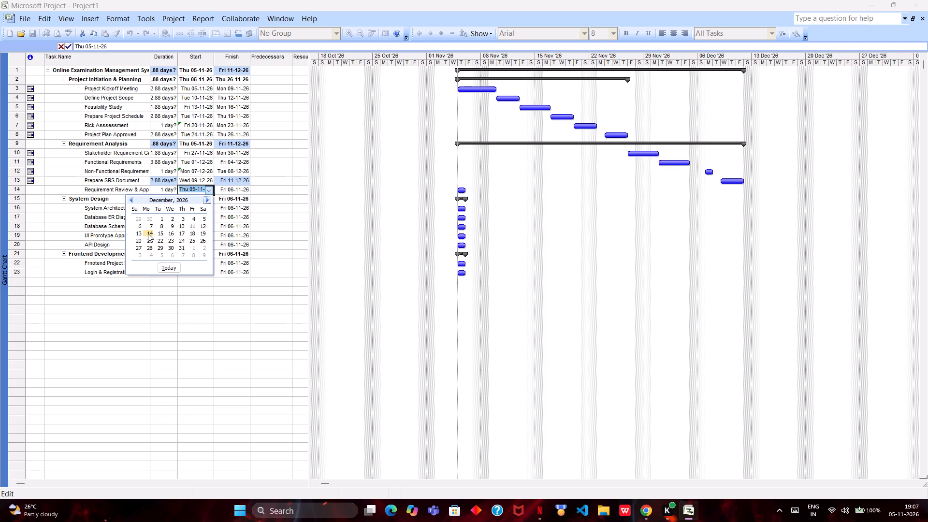
{"action": "left_click", "coordinate": [148, 232]}
{"action": "left_click", "coordinate": [227, 195]}
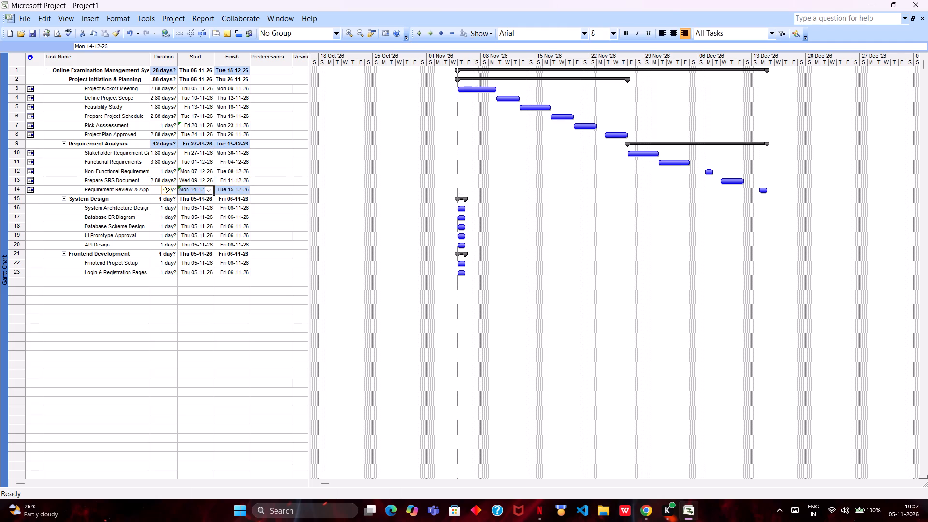
{"action": "left_click", "coordinate": [232, 190]}
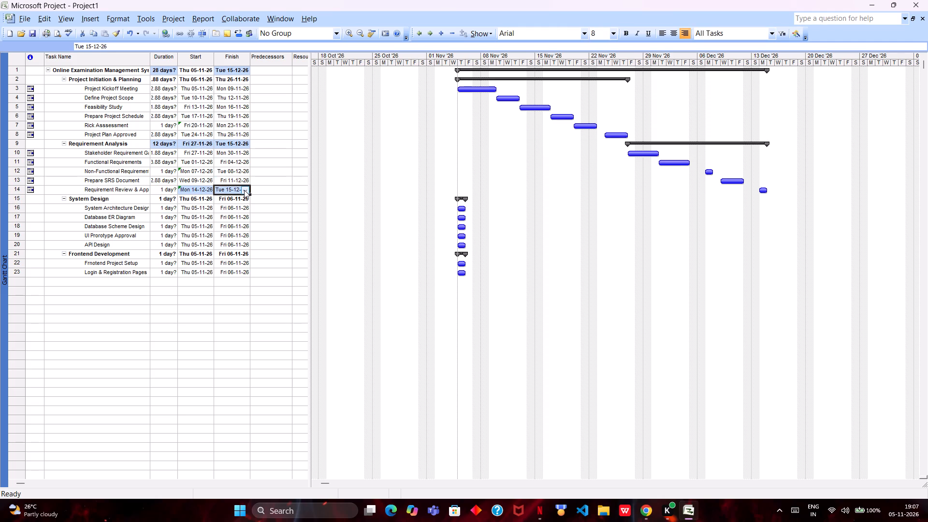
{"action": "left_click", "coordinate": [244, 190]}
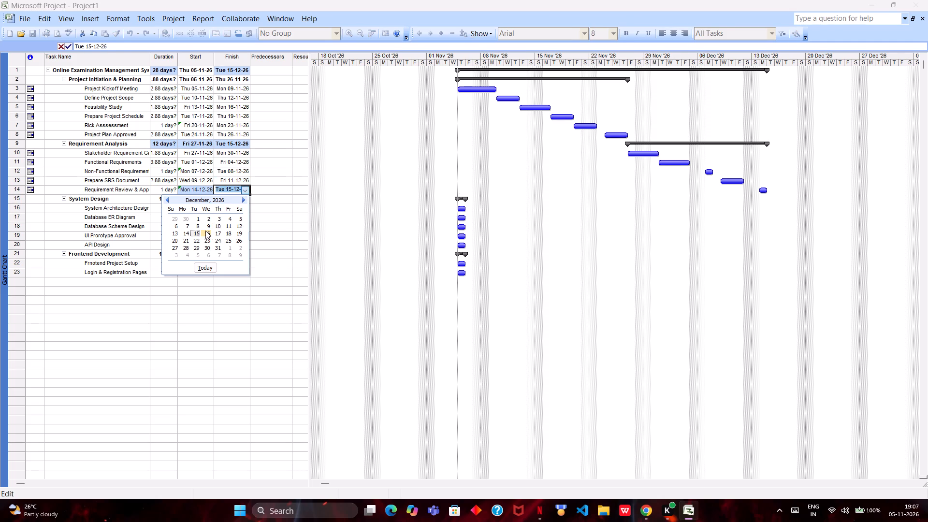
{"action": "left_click", "coordinate": [220, 232]}
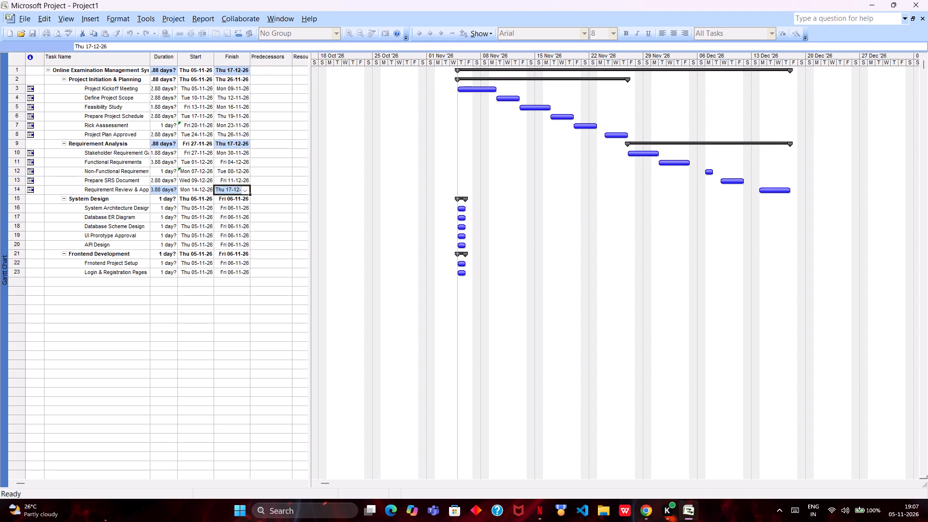
Set the System Architecture Design task's start date to 18-12-26 and its finish date to 21-12-26.
{"action": "left_click", "coordinate": [207, 209]}
{"action": "left_click", "coordinate": [208, 207]}
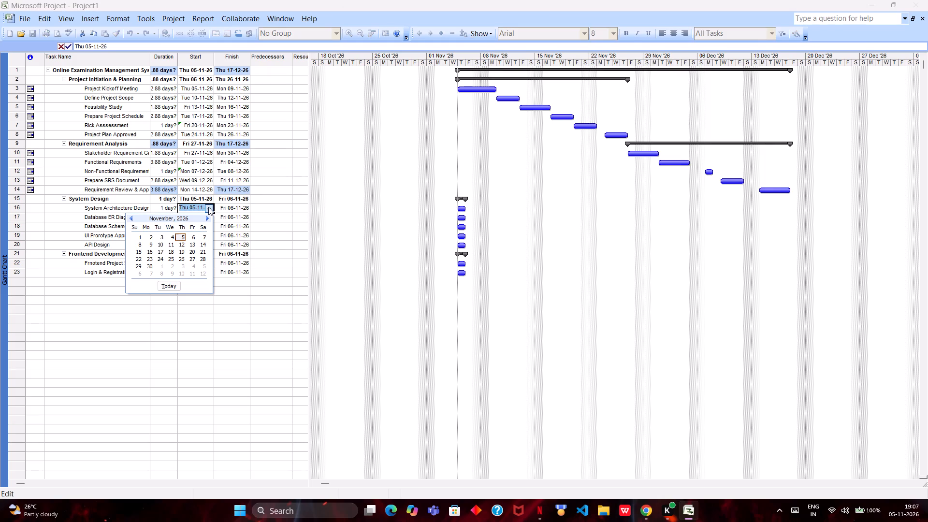
{"action": "left_click", "coordinate": [209, 217]}
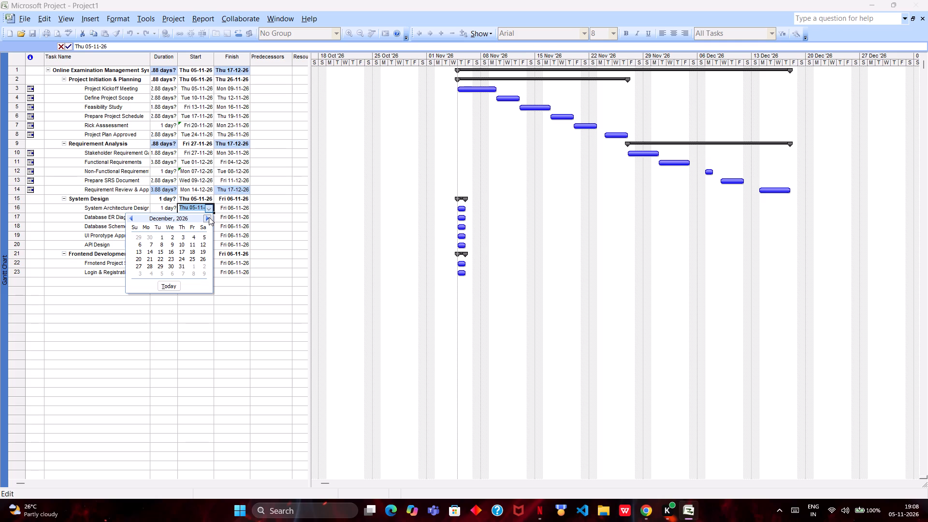
{"action": "left_click", "coordinate": [186, 249]}
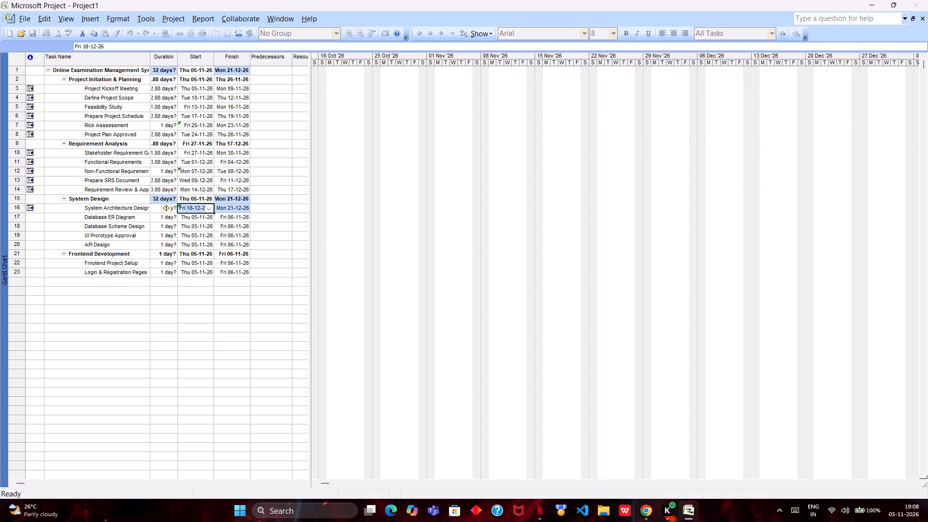
{"action": "left_click", "coordinate": [232, 208]}
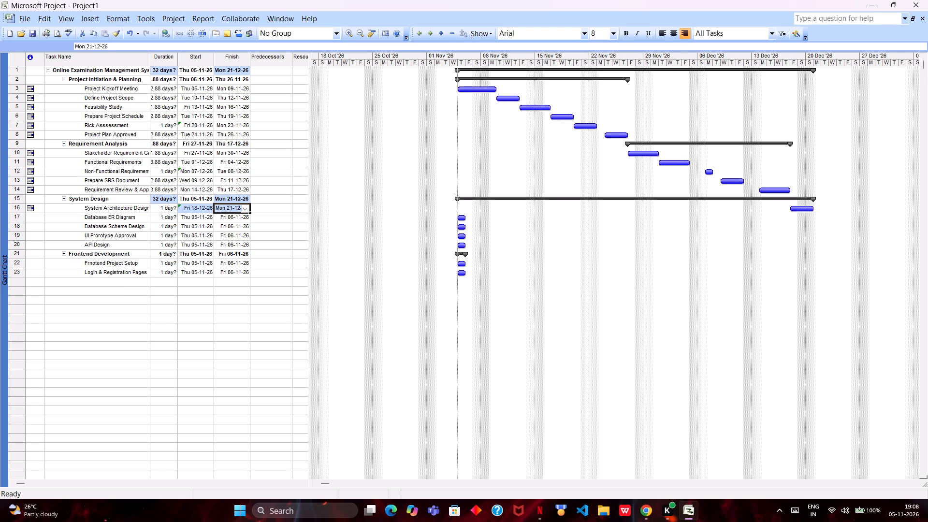
{"action": "left_click", "coordinate": [243, 208]}
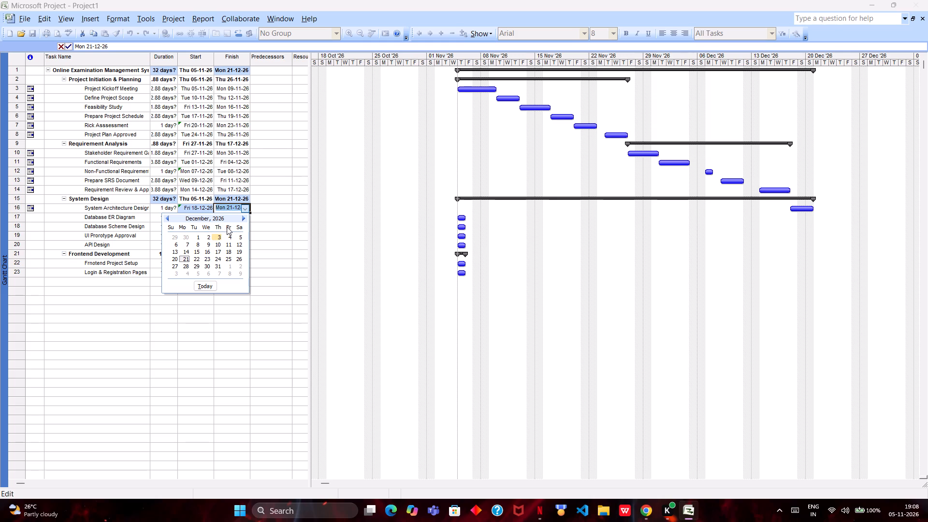
{"action": "left_click", "coordinate": [189, 256]}
Set the Database ER Diagram task's start date to 22-12-26 and its finish date to 24-12-26.
{"action": "left_click", "coordinate": [193, 218]}
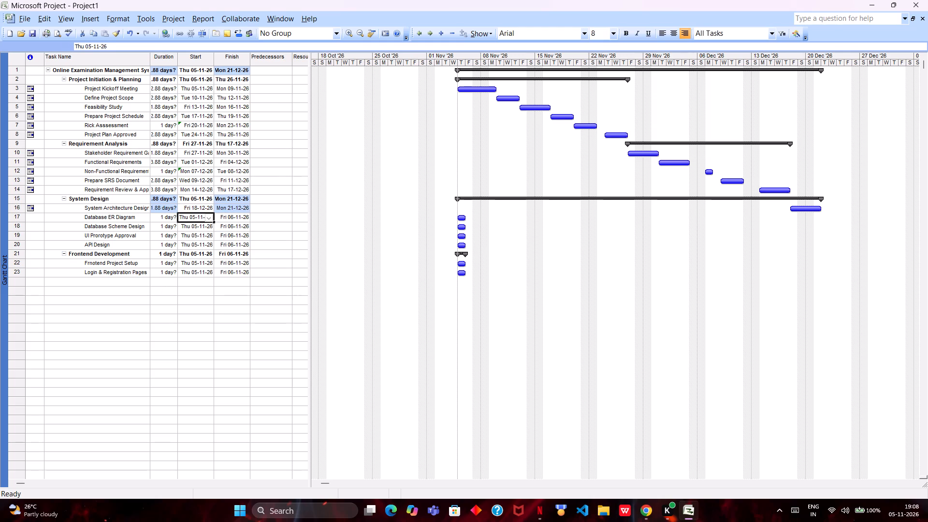
{"action": "left_click", "coordinate": [209, 218]}
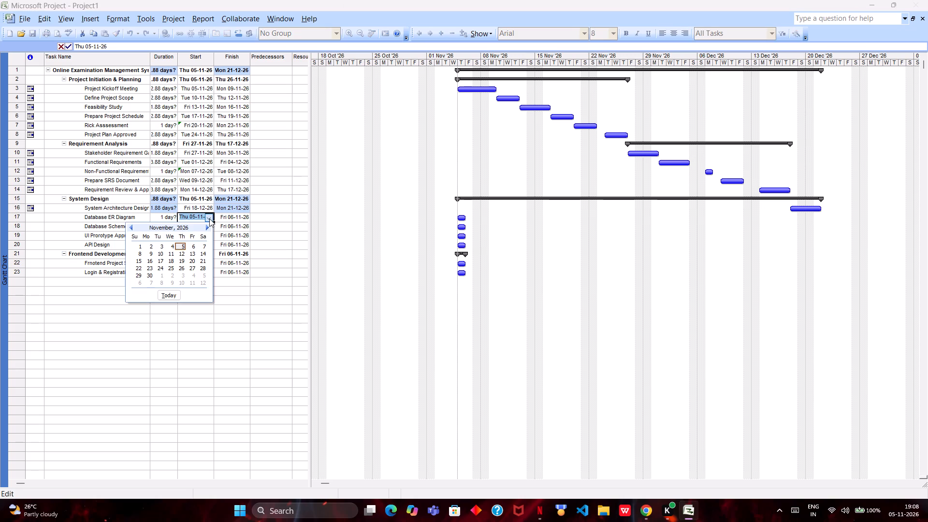
{"action": "left_click", "coordinate": [206, 228]}
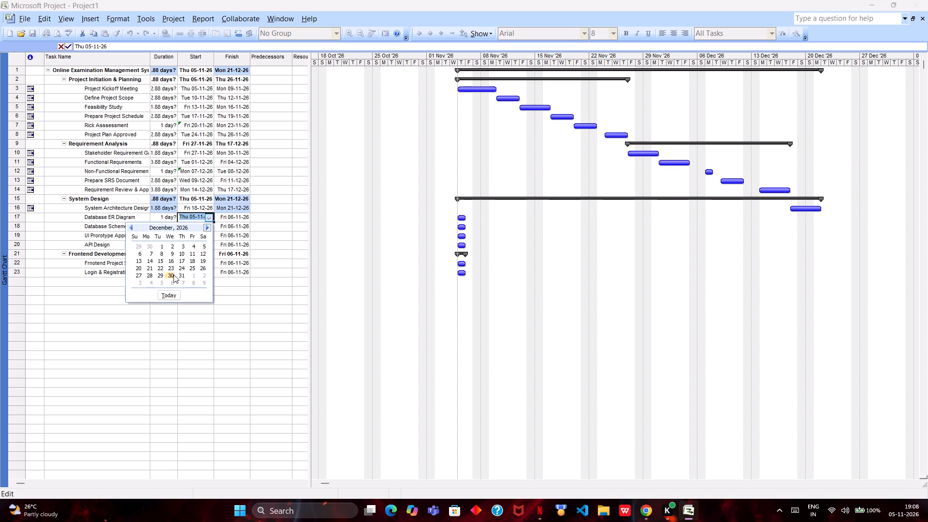
{"action": "left_click", "coordinate": [157, 266]}
{"action": "left_click", "coordinate": [239, 221]}
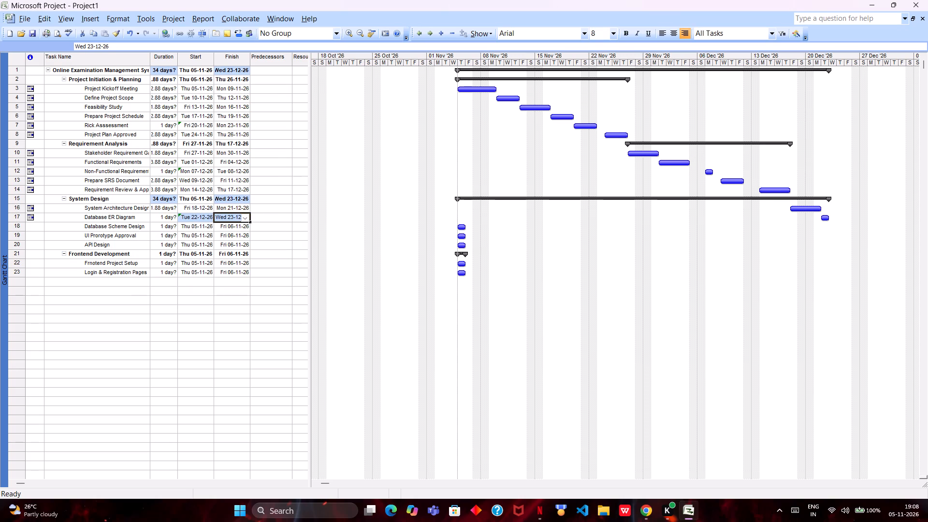
{"action": "left_click", "coordinate": [245, 221]}
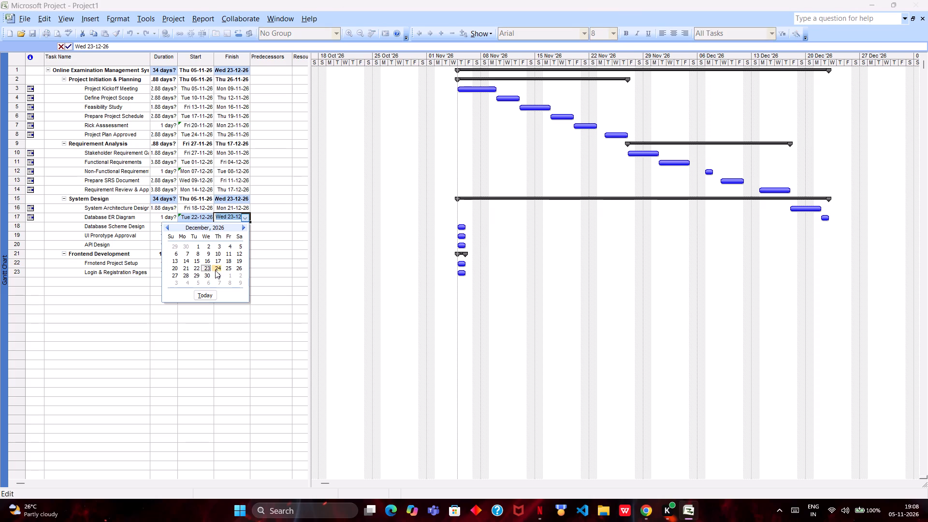
{"action": "left_click", "coordinate": [215, 270]}
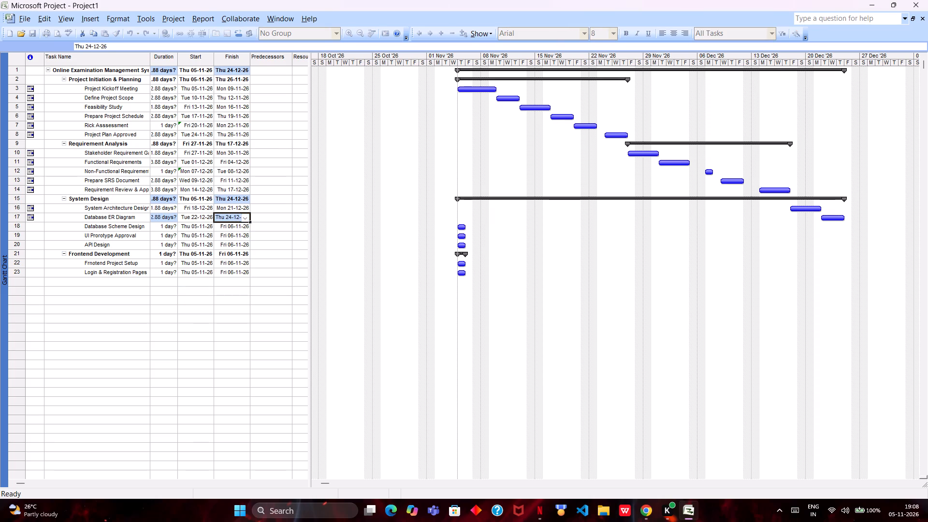
Set the Database Scheme Design task's start date to 25-12-26 and its finish date to 28-12-26.
{"action": "left_click", "coordinate": [199, 230]}
{"action": "left_click", "coordinate": [208, 228]}
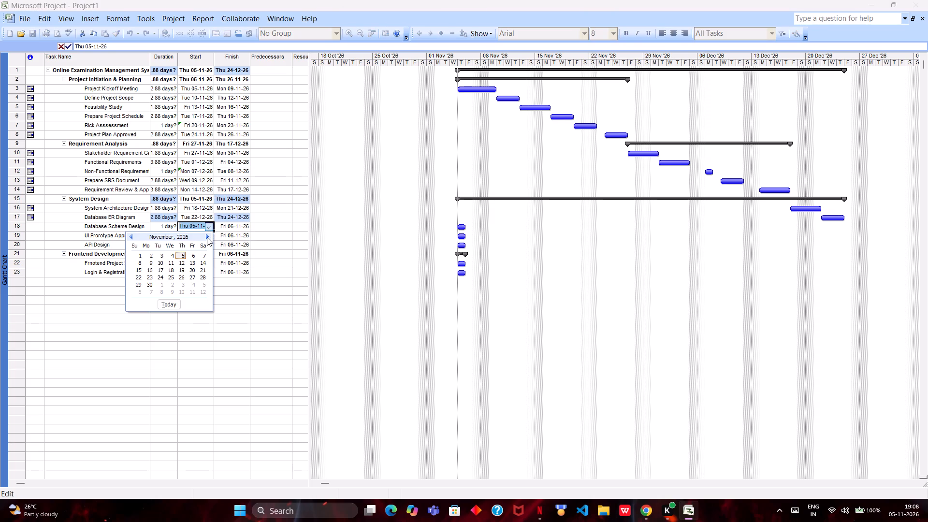
{"action": "left_click", "coordinate": [207, 237]}
{"action": "left_click", "coordinate": [190, 278]}
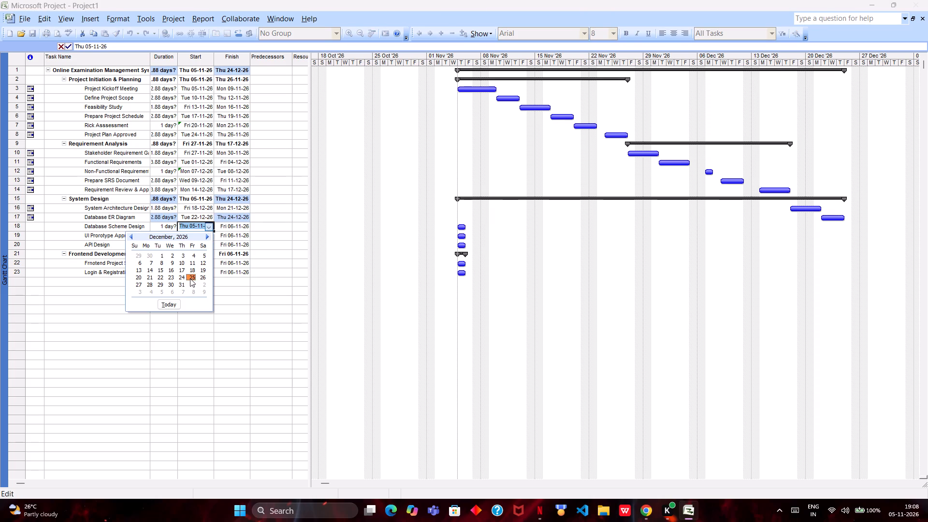
{"action": "left_click", "coordinate": [232, 228]}
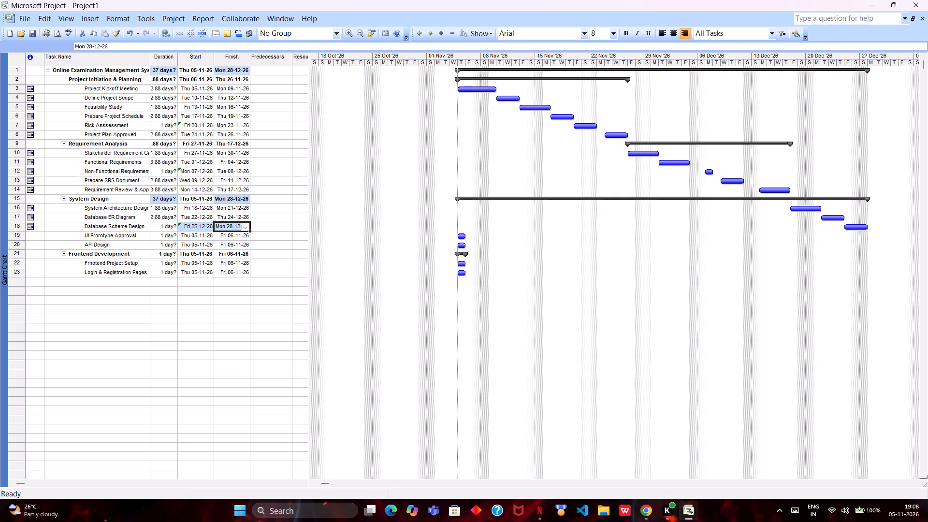
{"action": "left_click", "coordinate": [243, 227]}
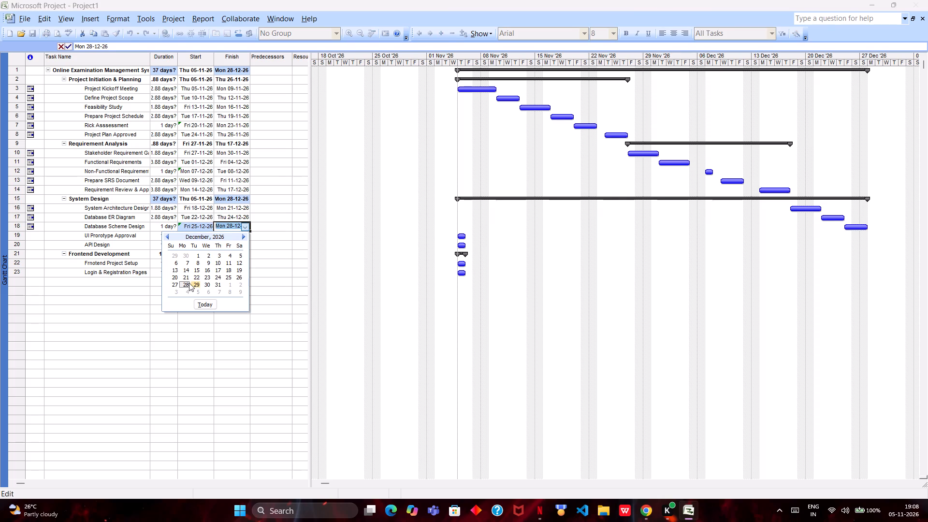
{"action": "left_click", "coordinate": [185, 285]}
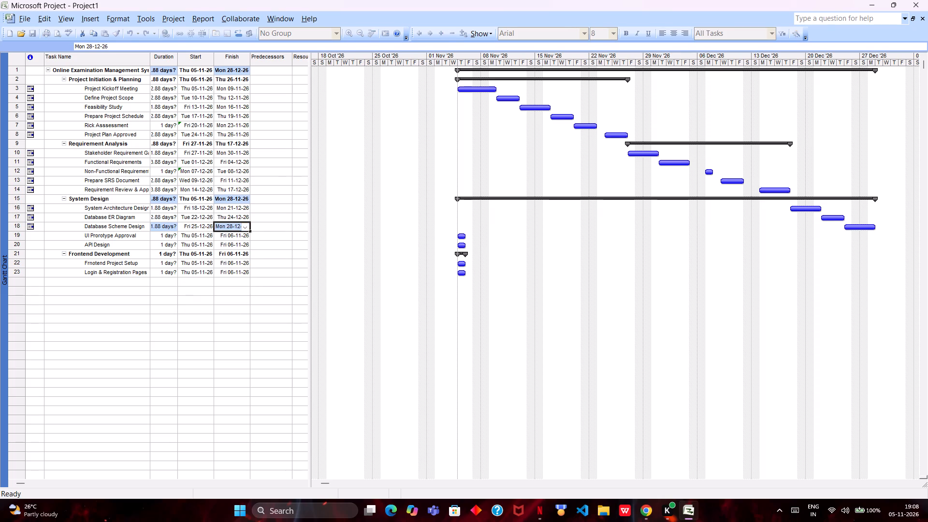
Set the UI Prorotype Approval task's start date in row 19 to 29-12-26.
{"action": "left_click", "coordinate": [195, 235]}
{"action": "left_click", "coordinate": [206, 236]}
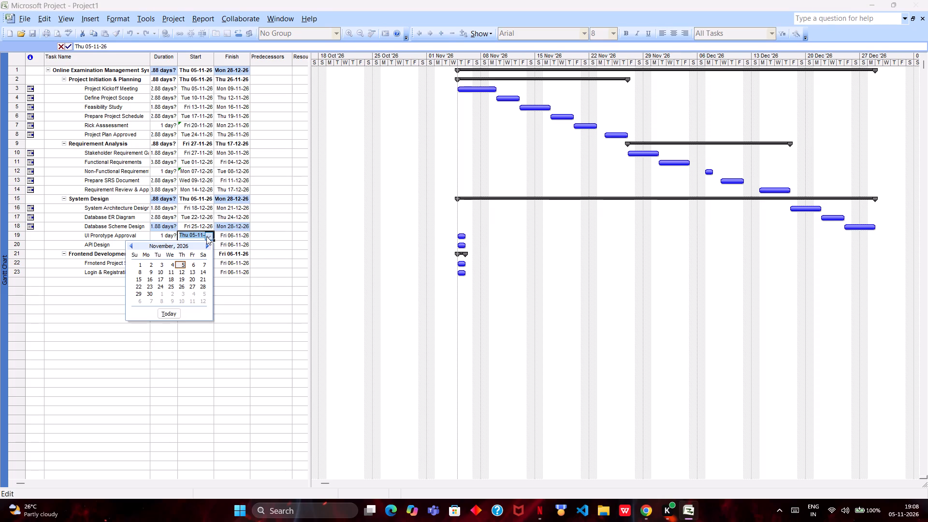
{"action": "left_click", "coordinate": [207, 247]}
{"action": "left_click", "coordinate": [160, 294]}
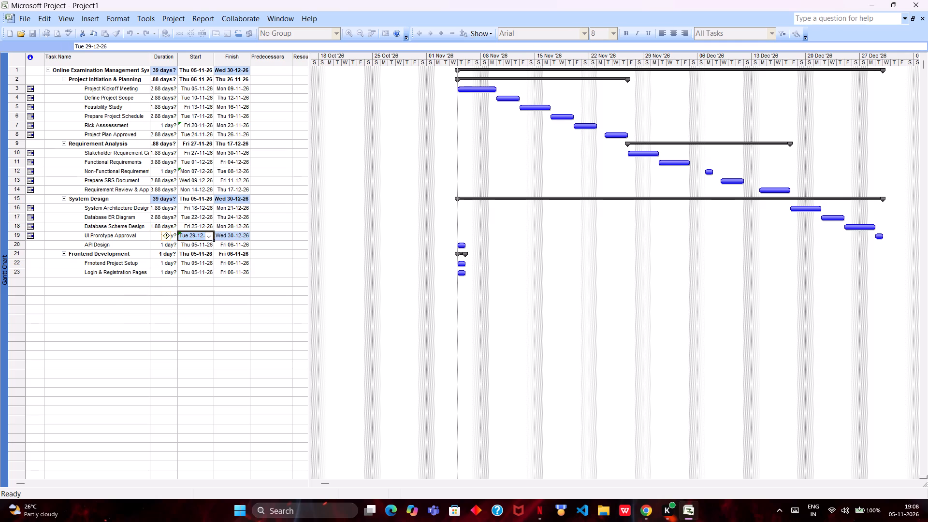
{"action": "left_click", "coordinate": [240, 234]}
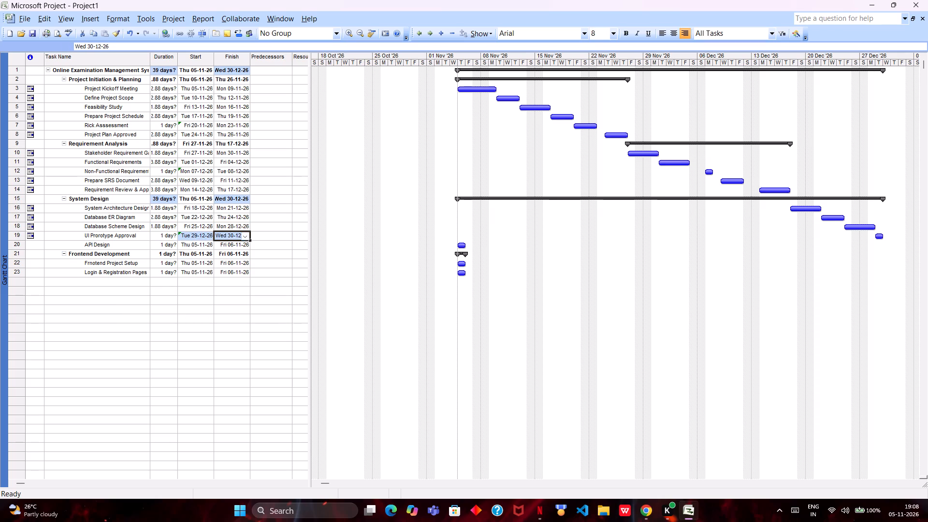
Set the API Design task's start date to 31-12-26.
{"action": "left_click", "coordinate": [201, 246]}
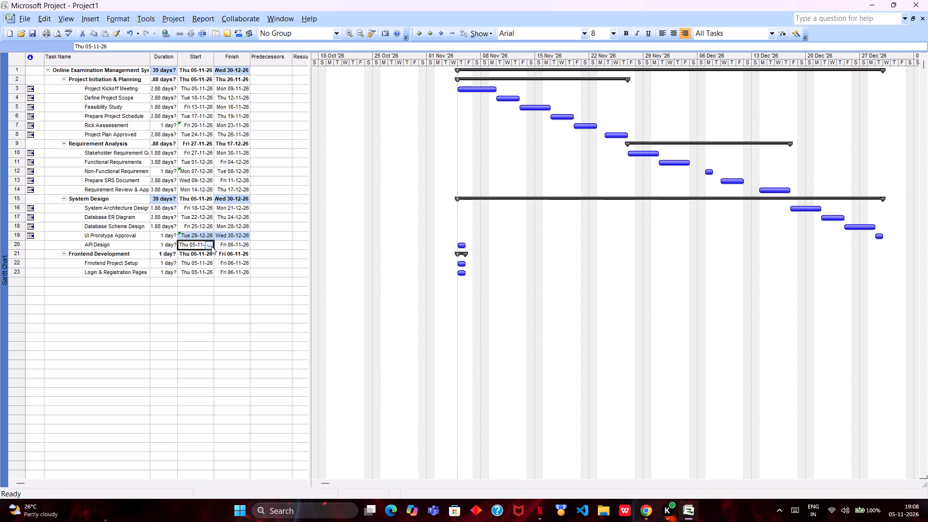
{"action": "left_click", "coordinate": [211, 246]}
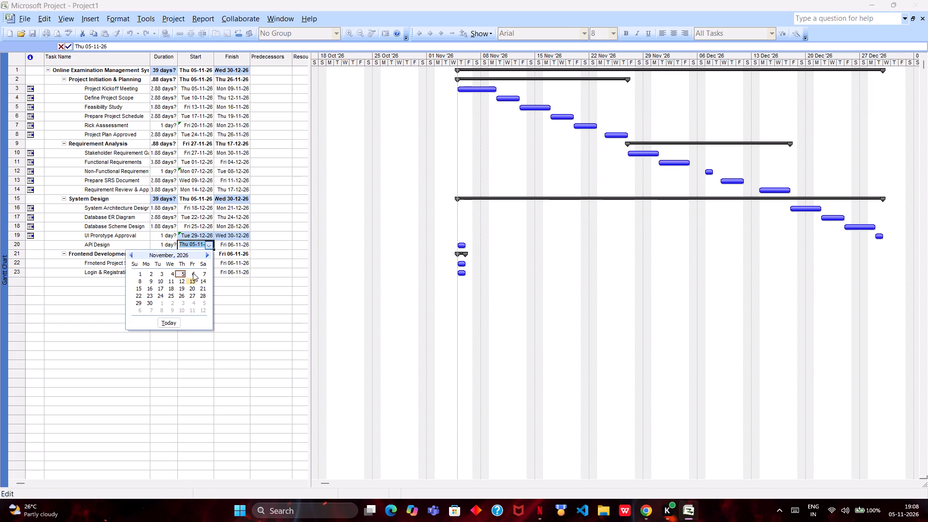
{"action": "left_click", "coordinate": [206, 253]}
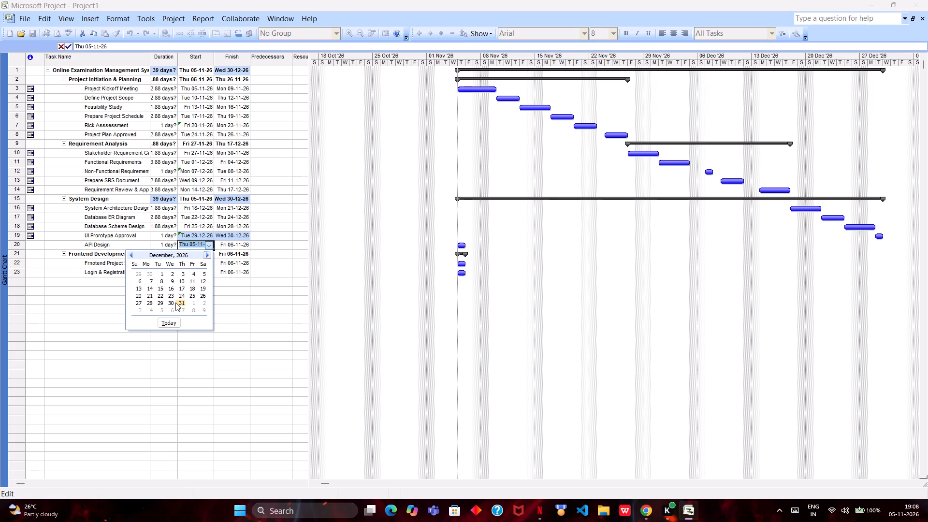
{"action": "left_click", "coordinate": [175, 303]}
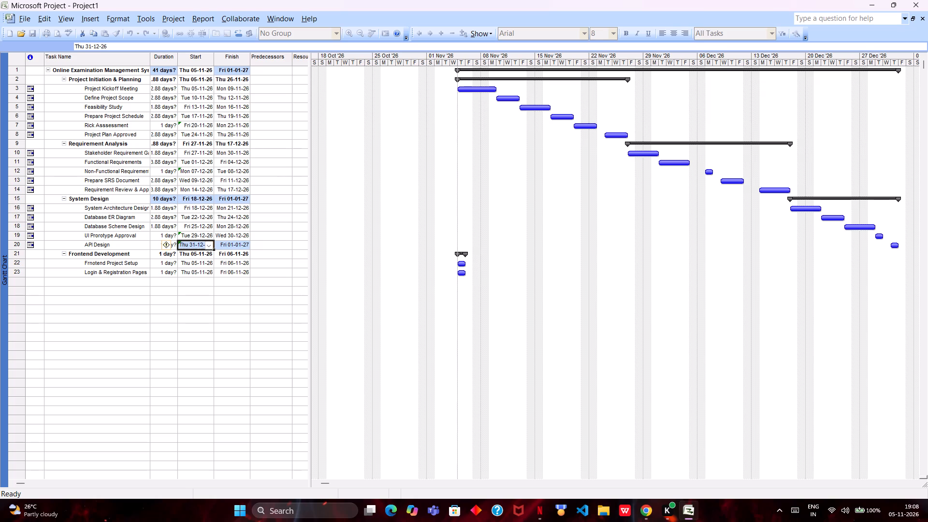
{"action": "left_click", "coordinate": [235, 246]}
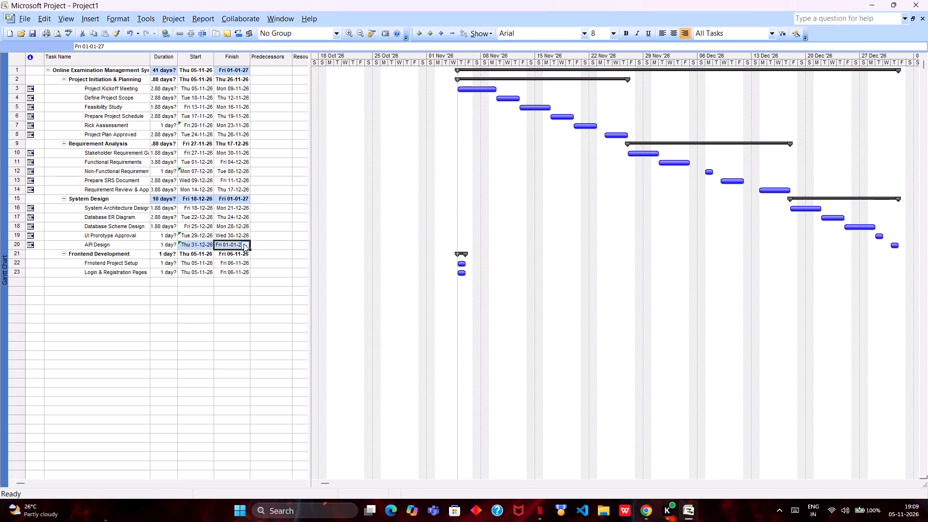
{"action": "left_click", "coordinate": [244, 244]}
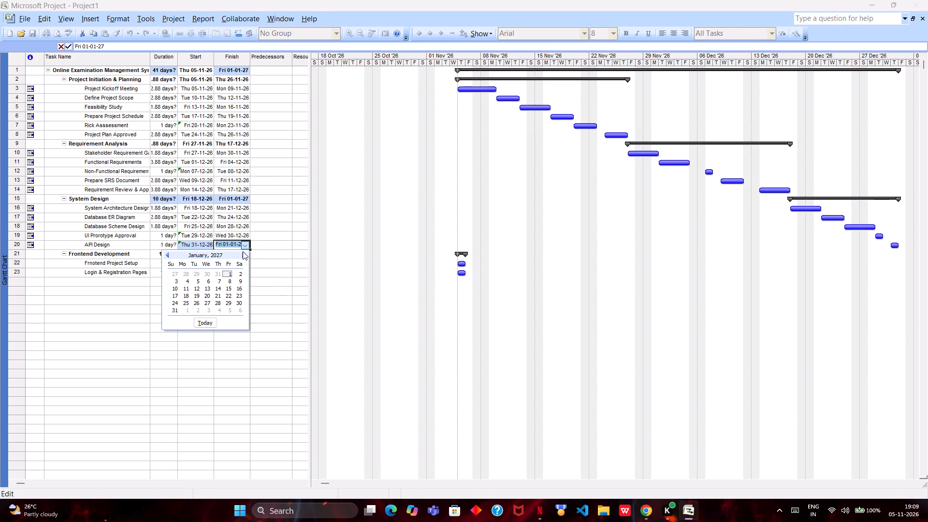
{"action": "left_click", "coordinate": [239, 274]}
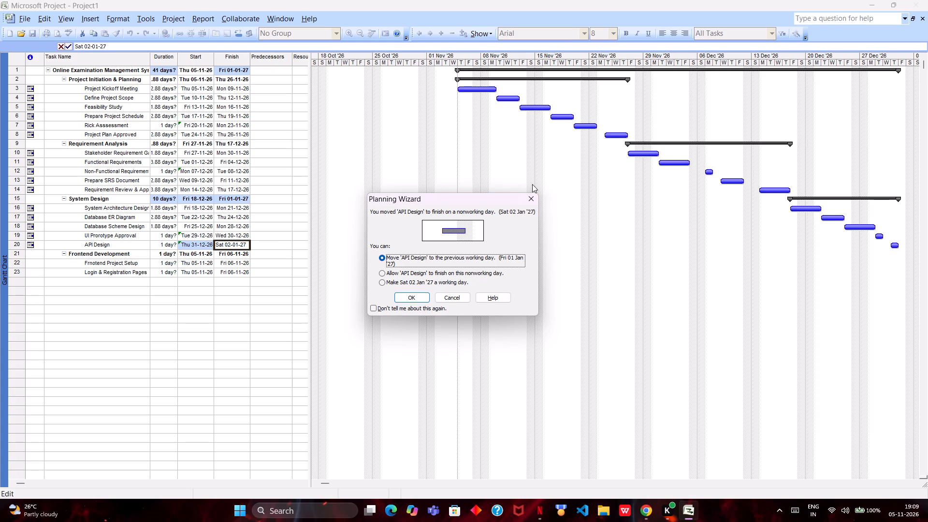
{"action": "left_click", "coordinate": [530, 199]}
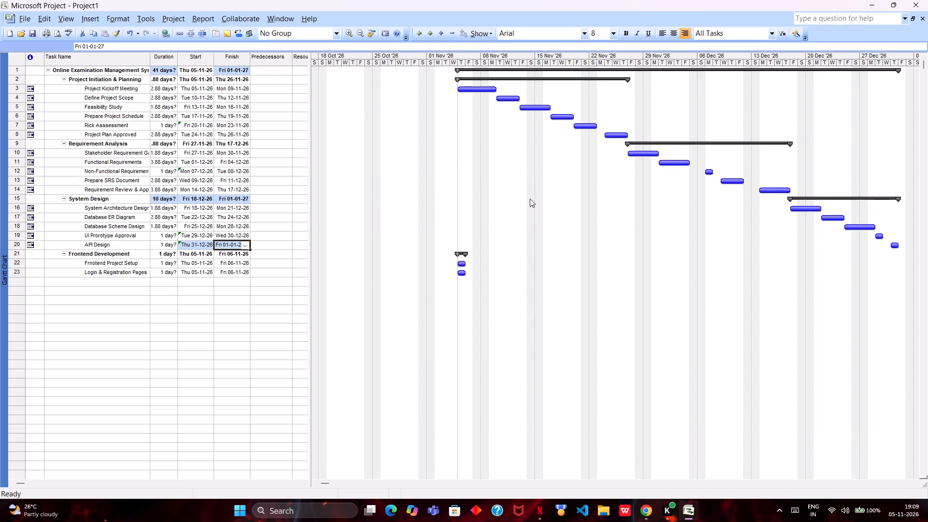
Set the API Design task's finish date to 04-01-27.
{"action": "left_click", "coordinate": [244, 248]}
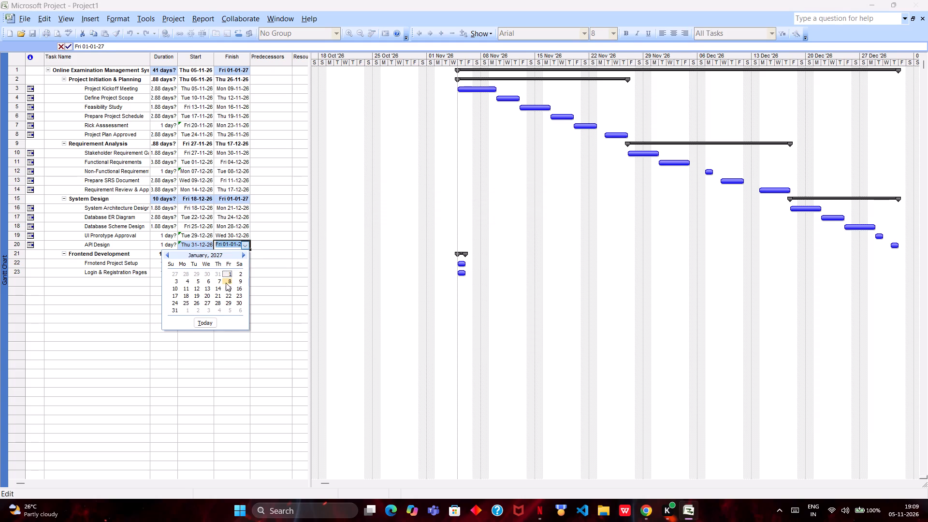
{"action": "left_click", "coordinate": [188, 283]}
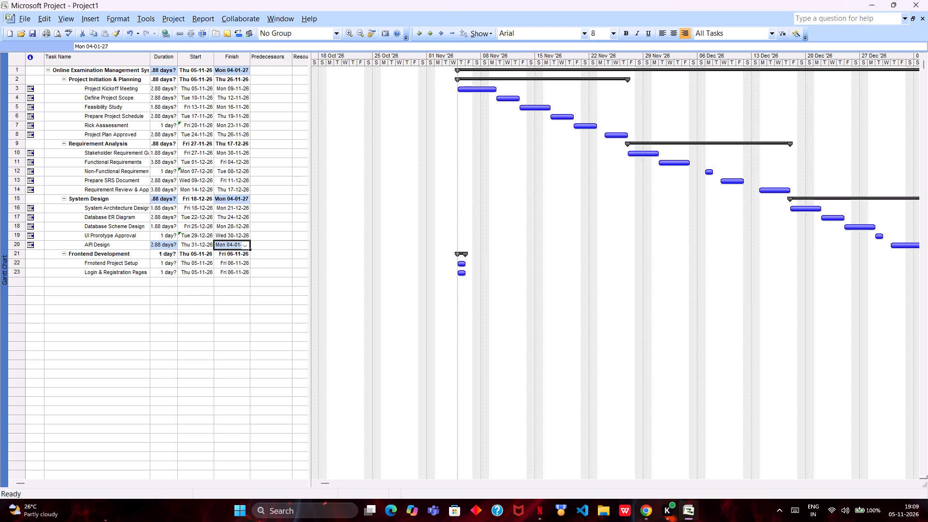
Set the start date of the project setup task in row 22, under Frontend Development, to 05-01-27.
{"action": "left_click", "coordinate": [201, 263]}
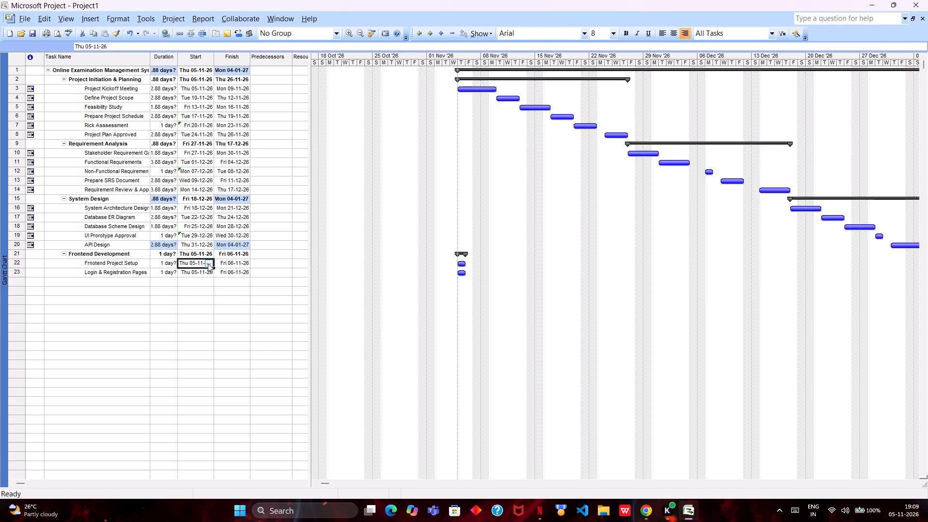
{"action": "left_click", "coordinate": [208, 263]}
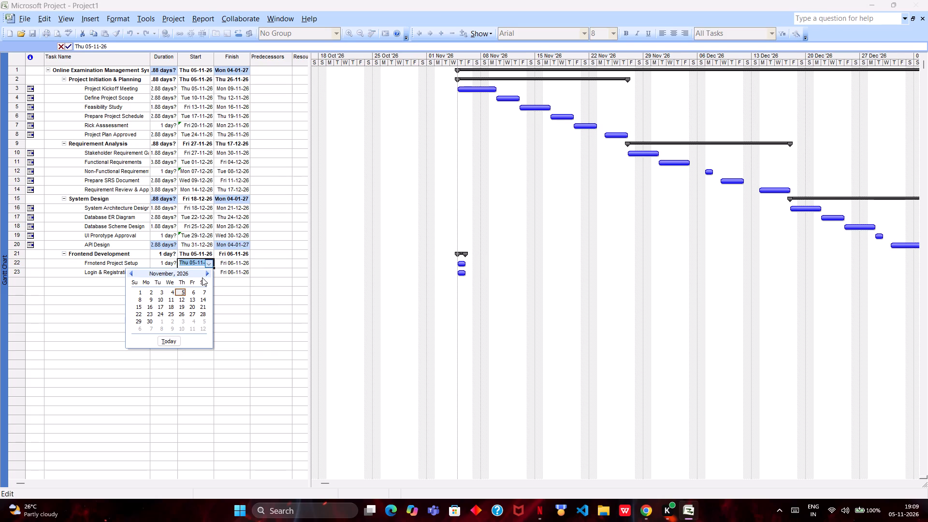
{"action": "double_click", "coordinate": [208, 274]}
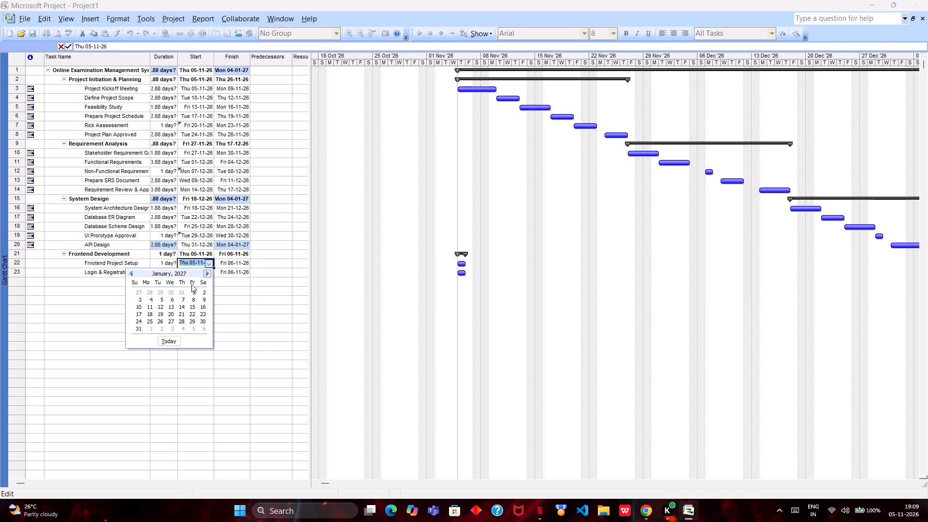
{"action": "left_click", "coordinate": [160, 300]}
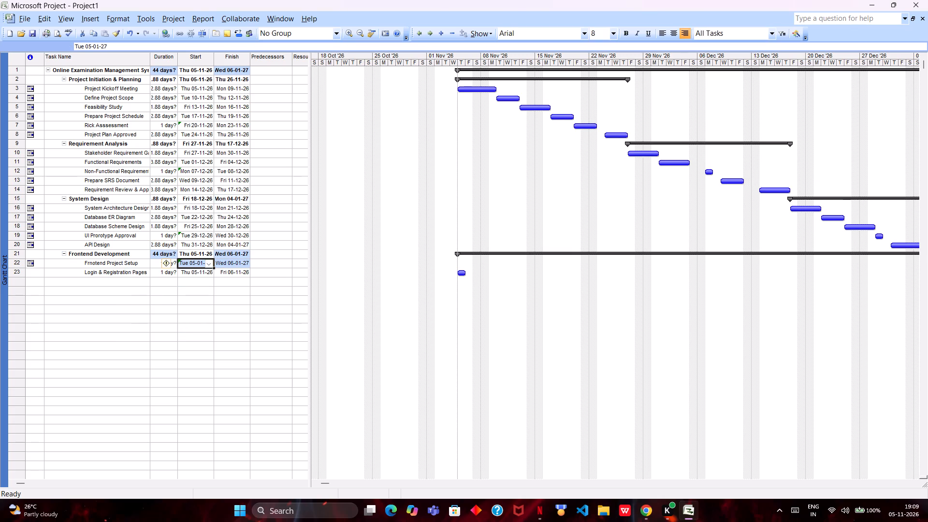
Set the Login & Registration Pages task's start date to 07-01-27.
{"action": "left_click", "coordinate": [202, 275]}
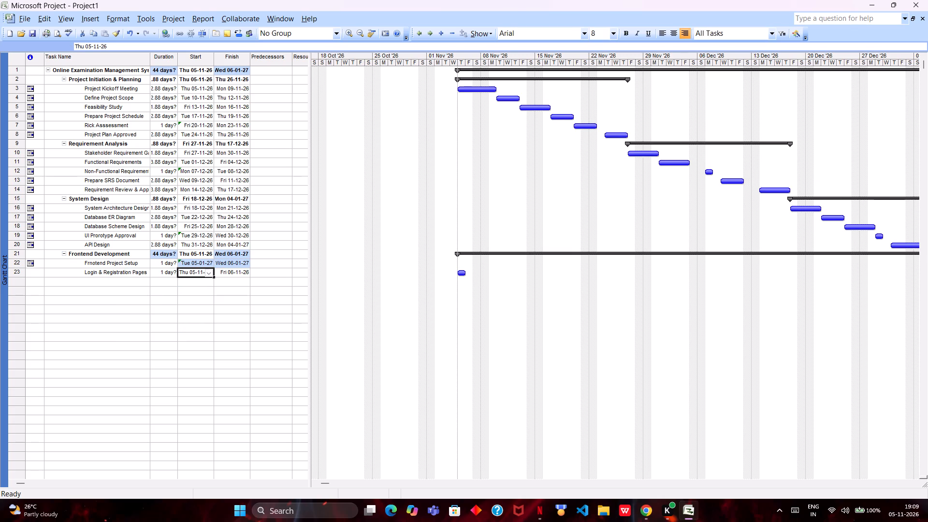
{"action": "left_click", "coordinate": [212, 275]}
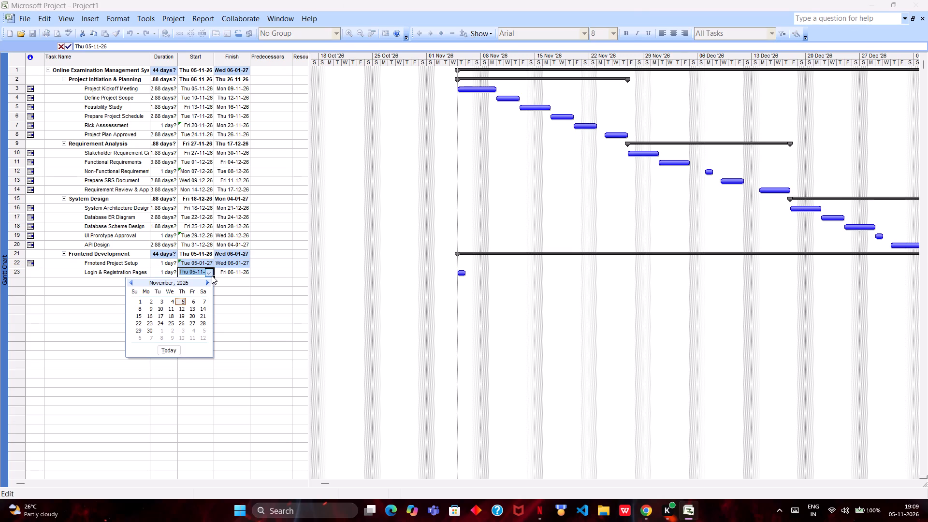
{"action": "left_click", "coordinate": [203, 283]}
{"action": "left_click", "coordinate": [203, 283]}
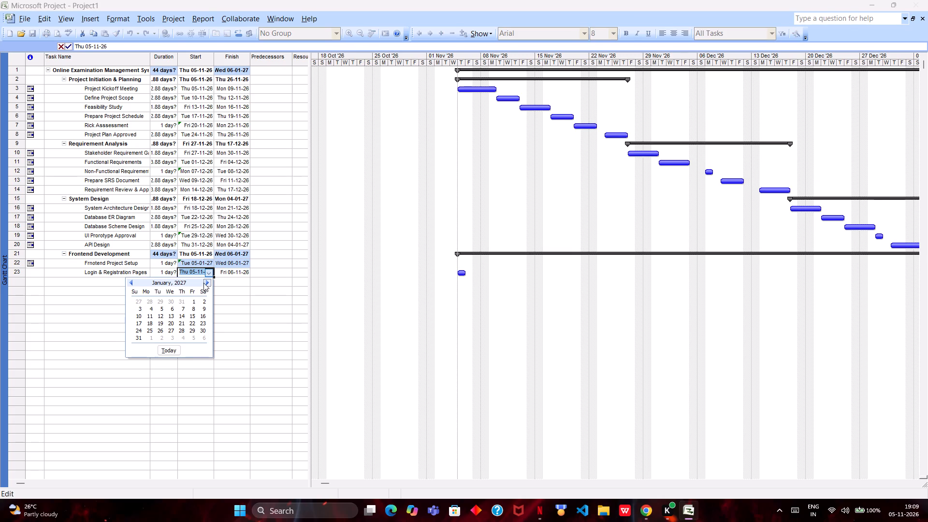
{"action": "left_click", "coordinate": [176, 309]}
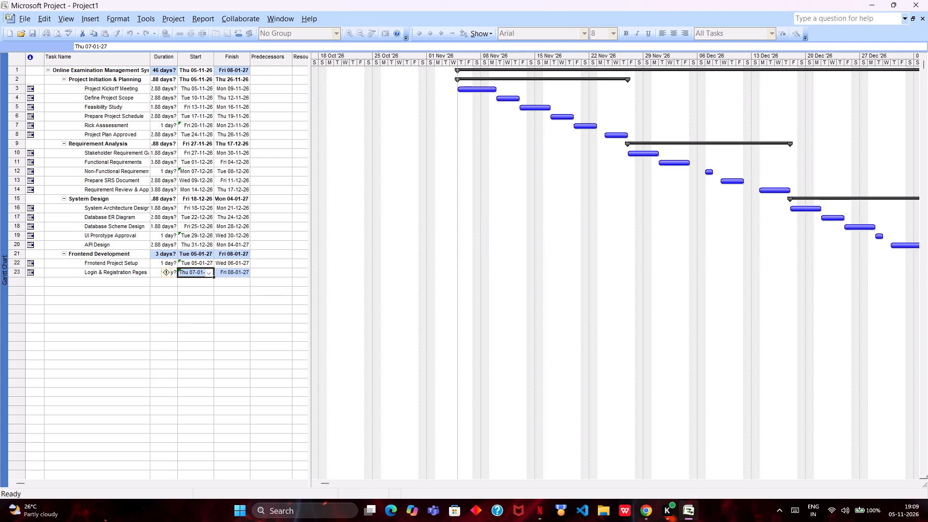
Create a task named Student Dashboard in the empty row below Login & Registration Pages, with a duration of 3d.
{"action": "double_click", "coordinate": [137, 283]}
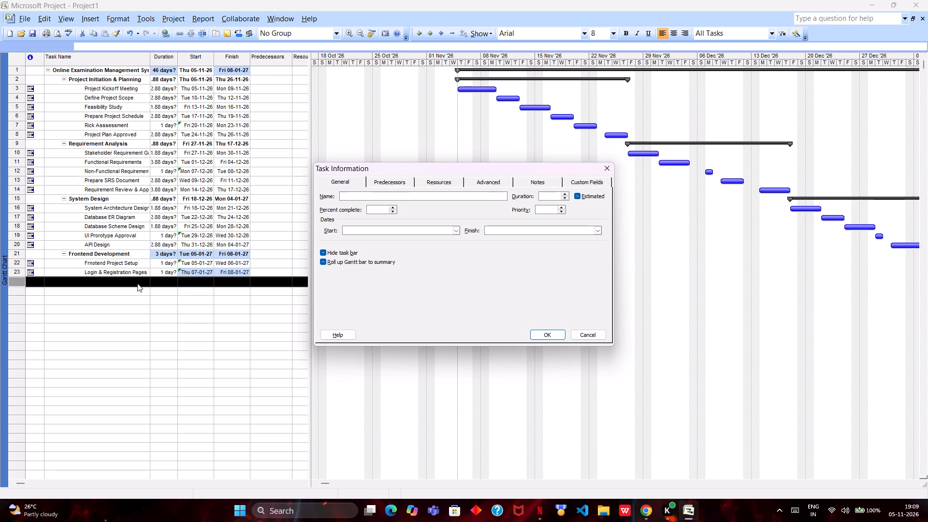
{"action": "key", "text": "shift+s"}
{"action": "type", "text": "tu"}
{"action": "type", "text": "dent"}
{"action": "key", "text": "space"}
{"action": "type", "text": "Dash"}
{"action": "type", "text": "bo"}
{"action": "type", "text": "ard"}
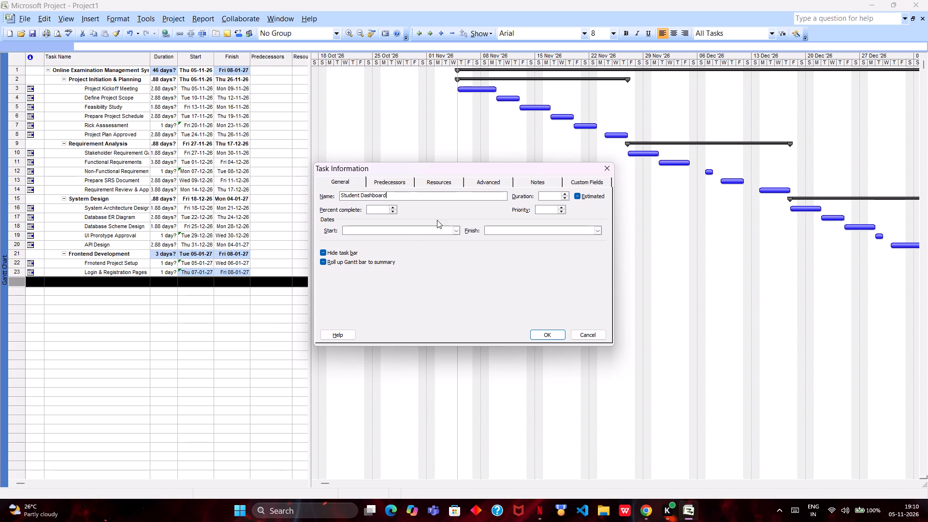
{"action": "left_click", "coordinate": [565, 193]}
{"action": "left_click", "coordinate": [565, 193]}
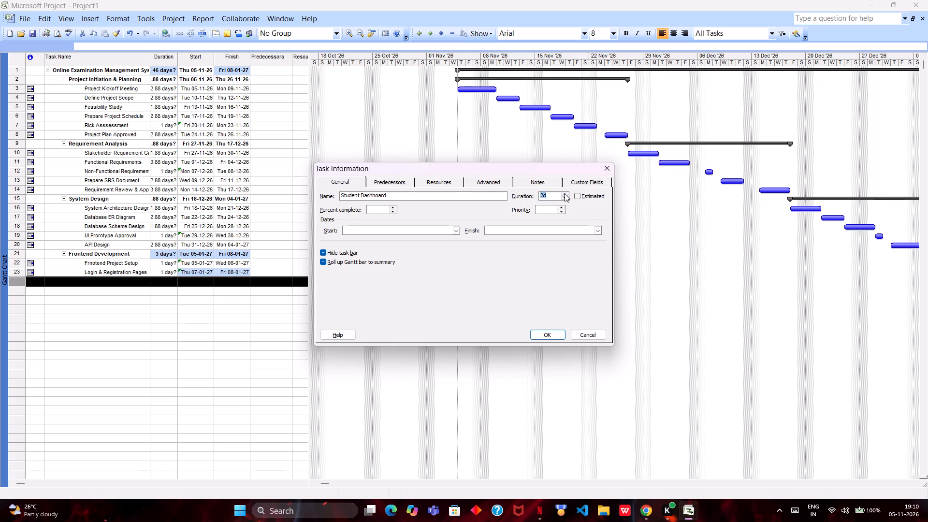
{"action": "left_click", "coordinate": [565, 193]}
Set the Student Dashboard task's start date to 11-01-27 and its finish date to 13-01-27.
{"action": "left_click", "coordinate": [454, 233]}
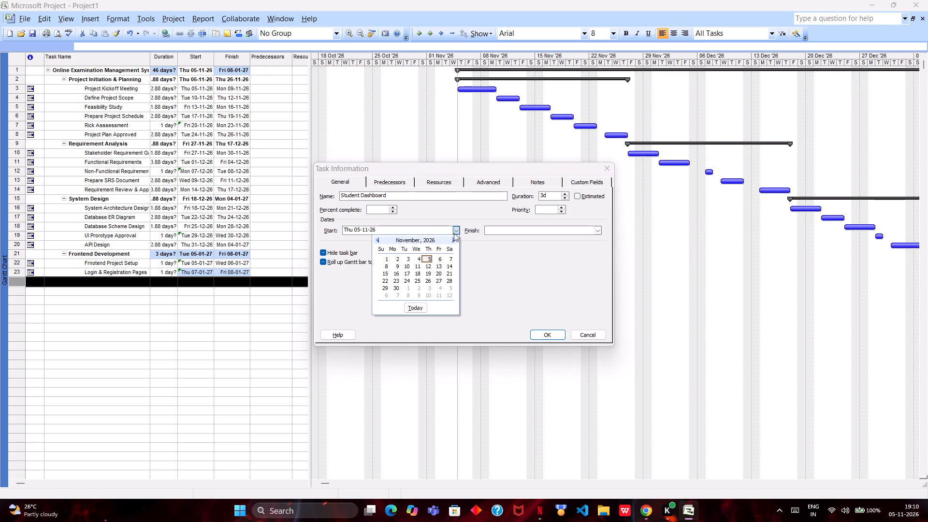
{"action": "left_click", "coordinate": [454, 241]}
{"action": "left_click", "coordinate": [454, 241]}
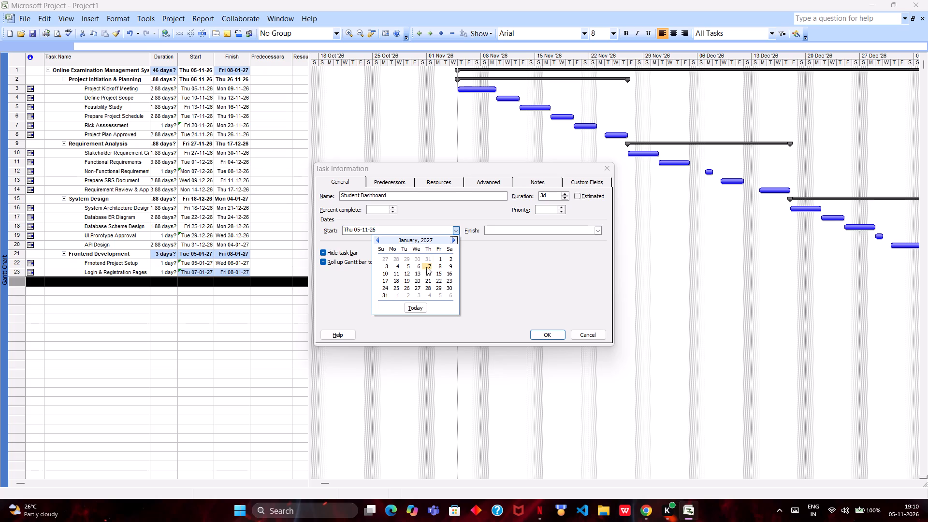
{"action": "left_click", "coordinate": [394, 271]}
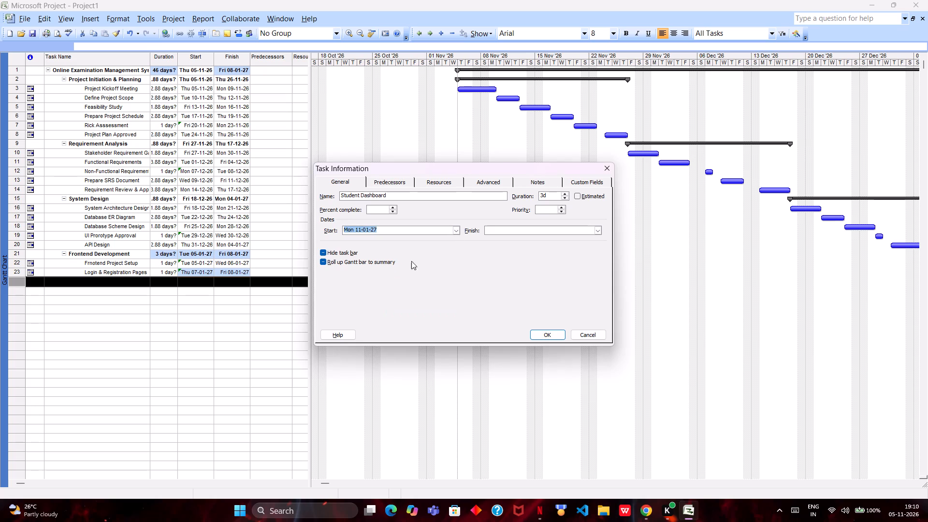
{"action": "left_click", "coordinate": [596, 231]}
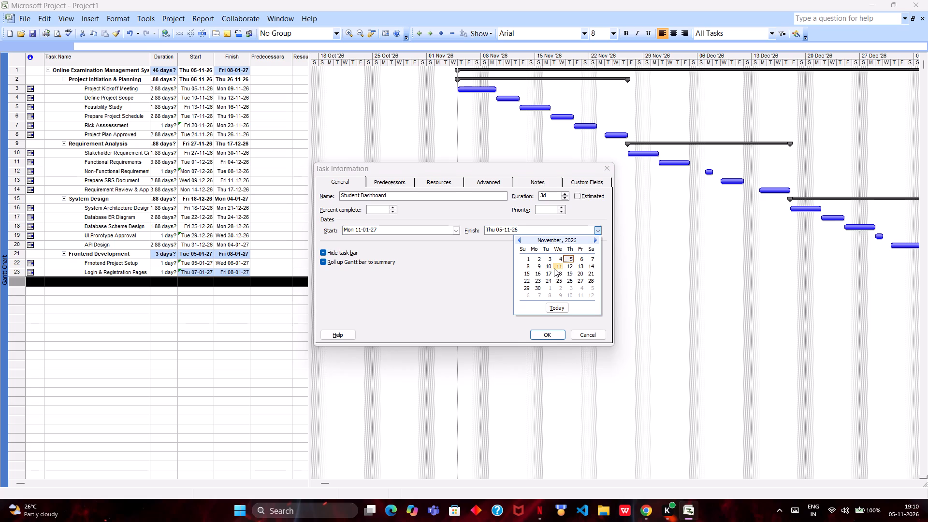
{"action": "double_click", "coordinate": [595, 240]}
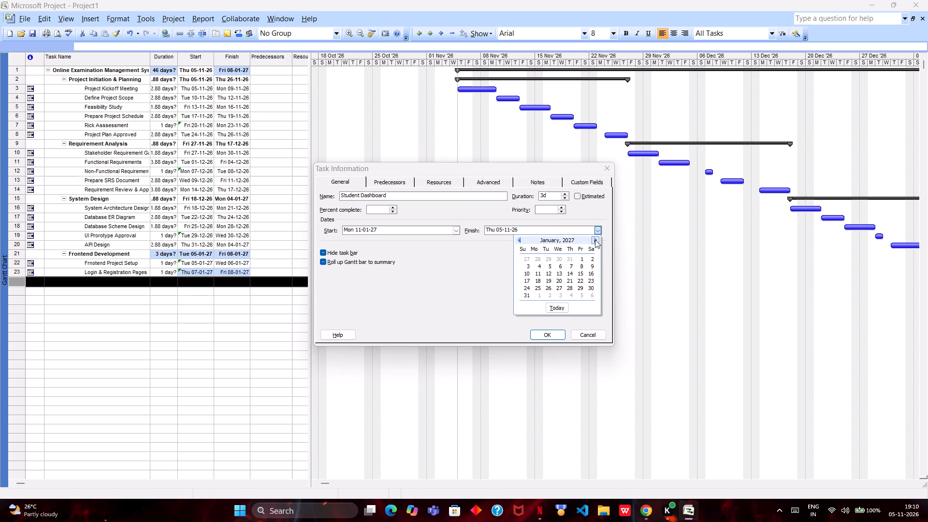
{"action": "left_click", "coordinate": [562, 272]}
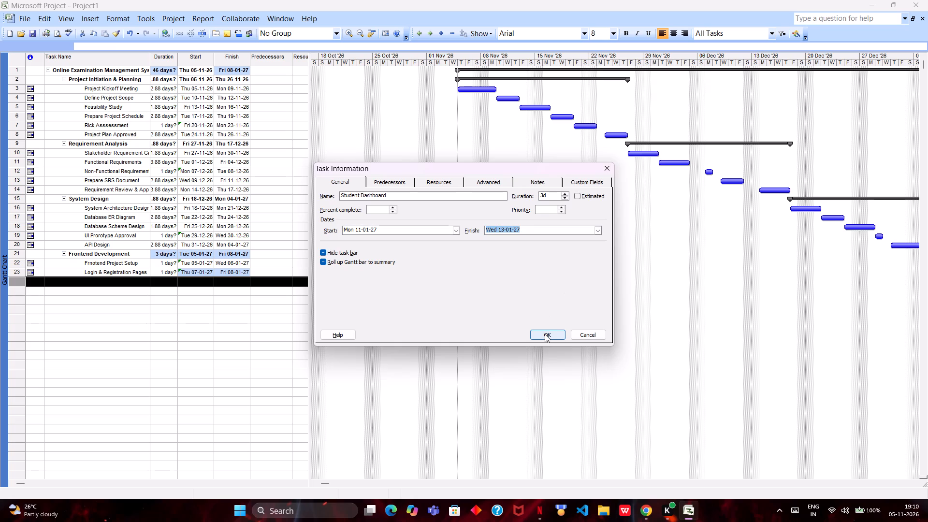
{"action": "left_click", "coordinate": [545, 334]}
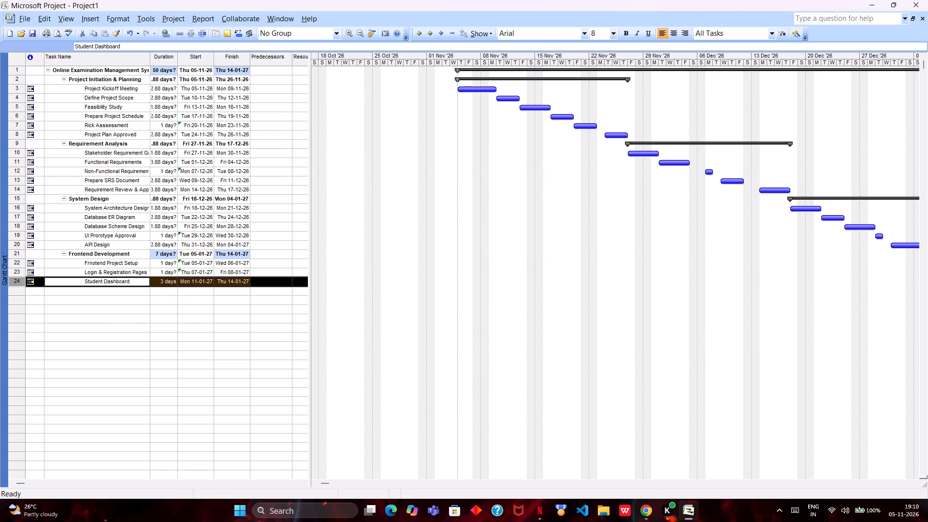
Create a task named Admin Dashboard in the empty row below Student Dashboard, starting 15-01-27 with a duration of 4d.
{"action": "left_click", "coordinate": [140, 295]}
{"action": "double_click", "coordinate": [140, 295]}
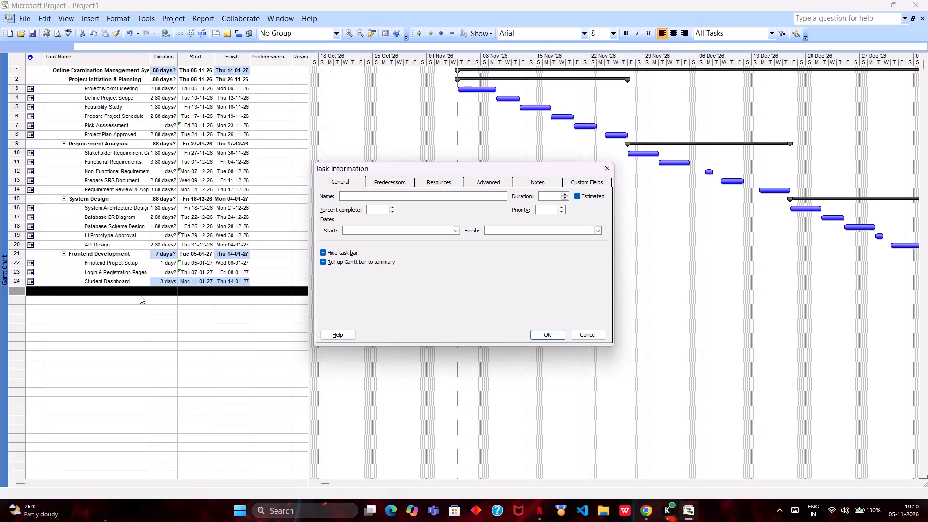
{"action": "type", "text": "Admin"}
{"action": "key", "text": "space"}
{"action": "type", "text": "Dashbo"}
{"action": "type", "text": "ard"}
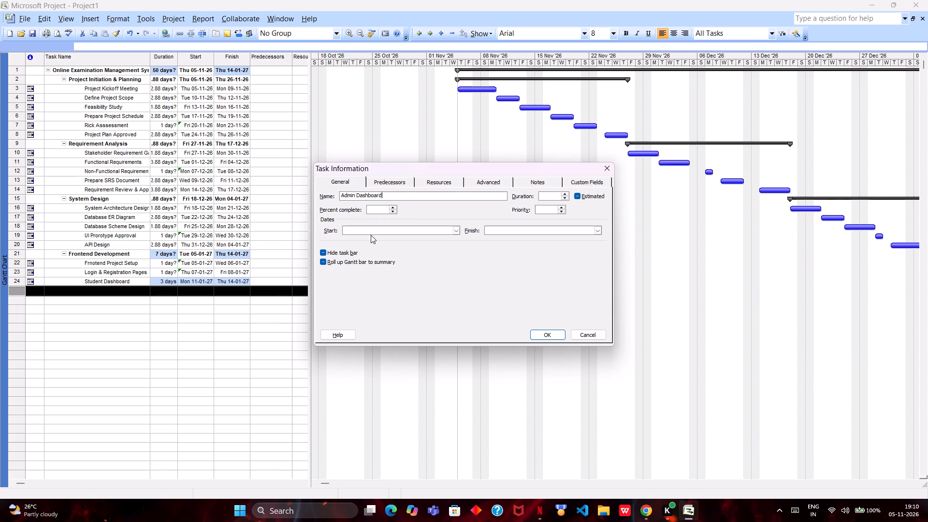
{"action": "left_click", "coordinate": [457, 230]}
{"action": "left_click", "coordinate": [454, 242]}
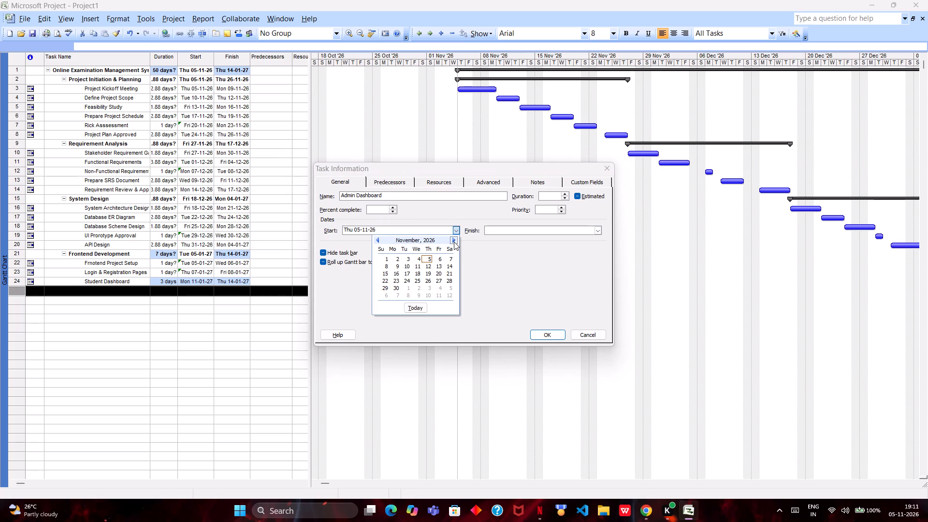
{"action": "left_click", "coordinate": [454, 242]}
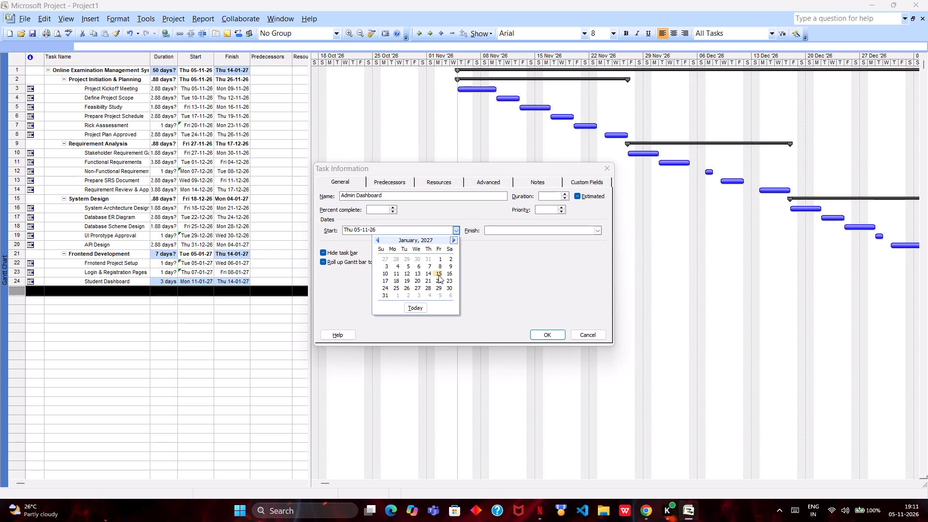
{"action": "left_click", "coordinate": [439, 275]}
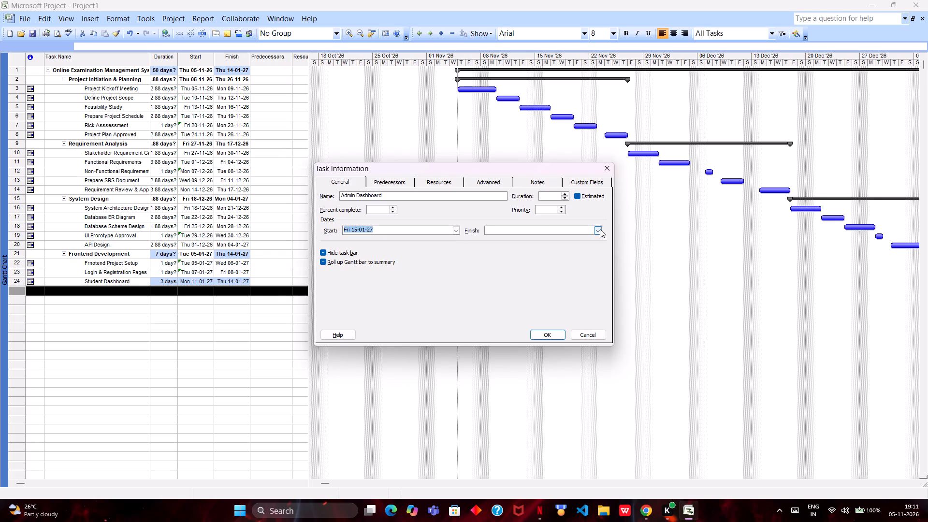
{"action": "left_click", "coordinate": [565, 194]}
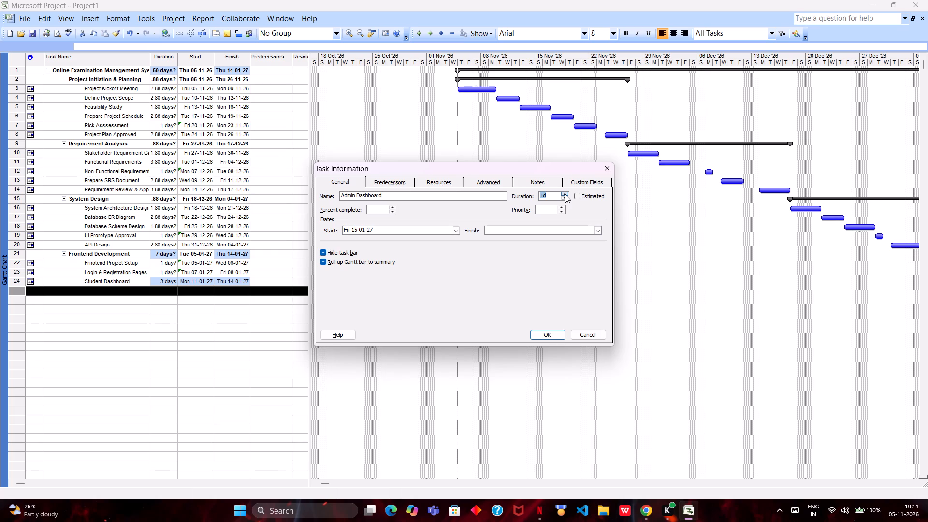
{"action": "left_click", "coordinate": [565, 194]}
{"action": "double_click", "coordinate": [565, 194]}
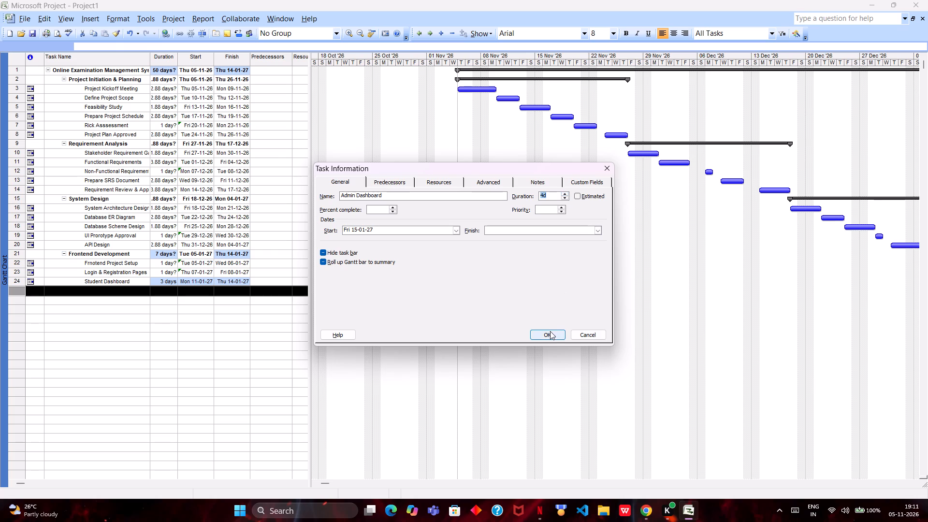
{"action": "left_click", "coordinate": [550, 331]}
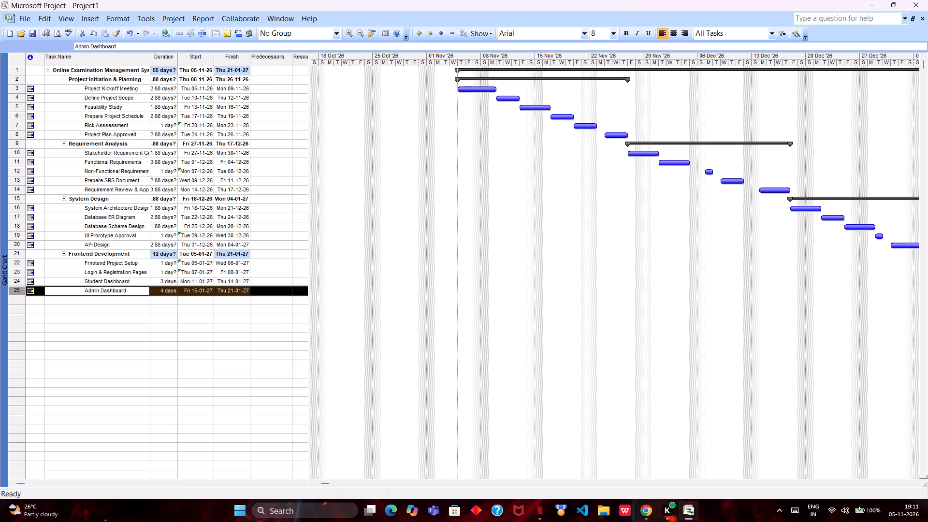
Start a new task in the empty row below Admin Dashboard, naming it ExamInterface & Timer.
{"action": "double_click", "coordinate": [137, 301]}
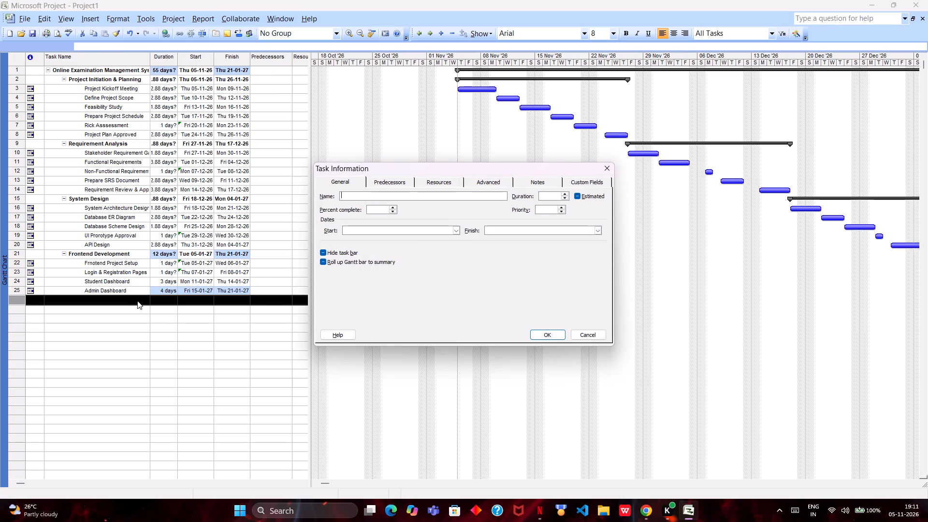
{"action": "key", "text": "shift+e"}
{"action": "type", "text": "xam"}
{"action": "type", "text": "In"}
{"action": "type", "text": "ter"}
{"action": "type", "text": "face"}
{"action": "key", "text": "space"}
{"action": "type", "text": "&"}
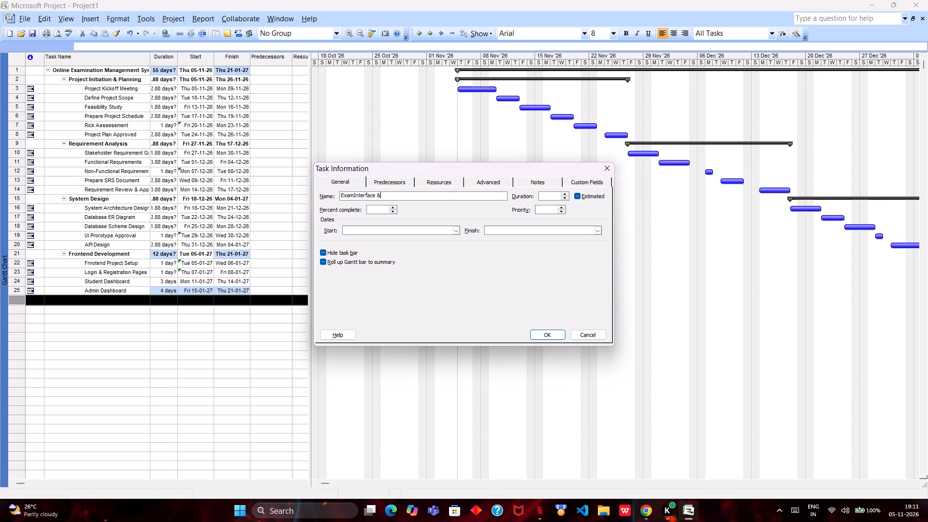
{"action": "key", "text": "space"}
{"action": "key", "text": "shift+t"}
{"action": "type", "text": "imer"}
Set the new exam interface task's start date to 22-01-27 and its duration to 5d.
{"action": "left_click", "coordinate": [457, 232]}
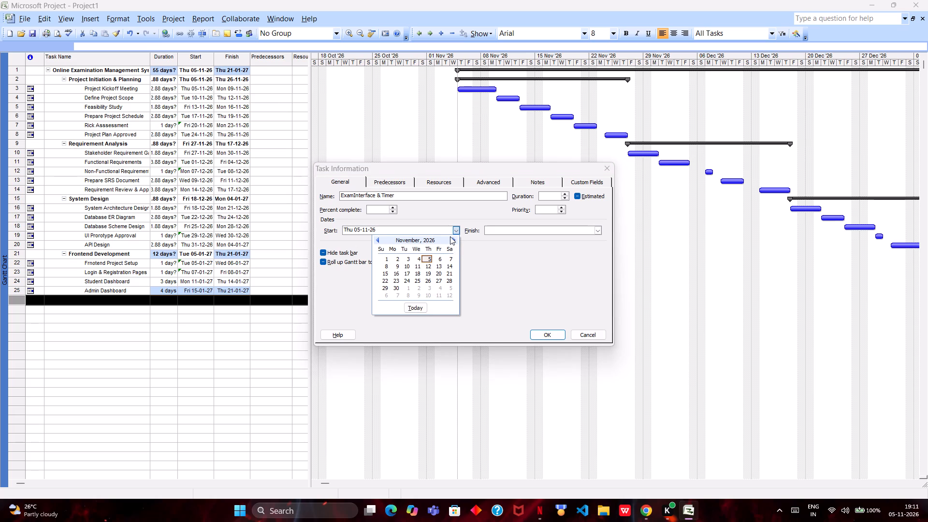
{"action": "left_click", "coordinate": [453, 238]}
{"action": "left_click", "coordinate": [453, 238]}
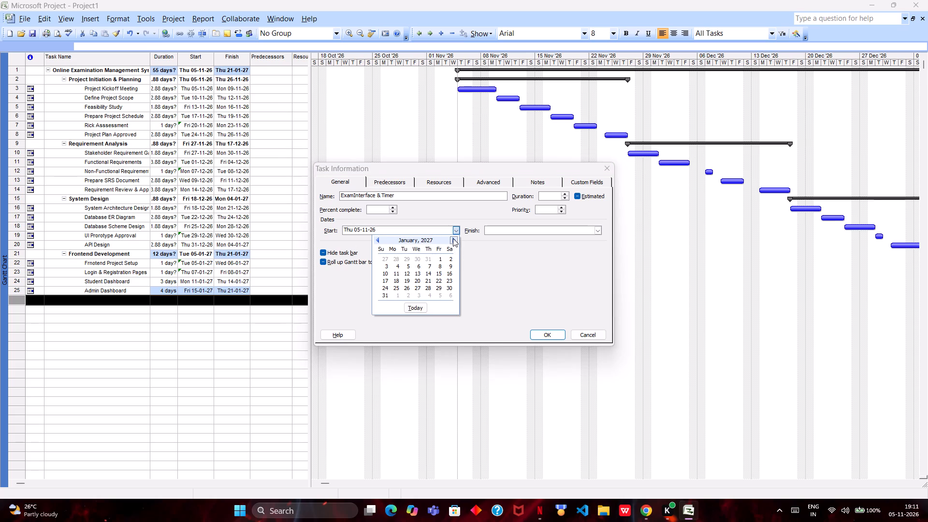
{"action": "left_click", "coordinate": [438, 279]}
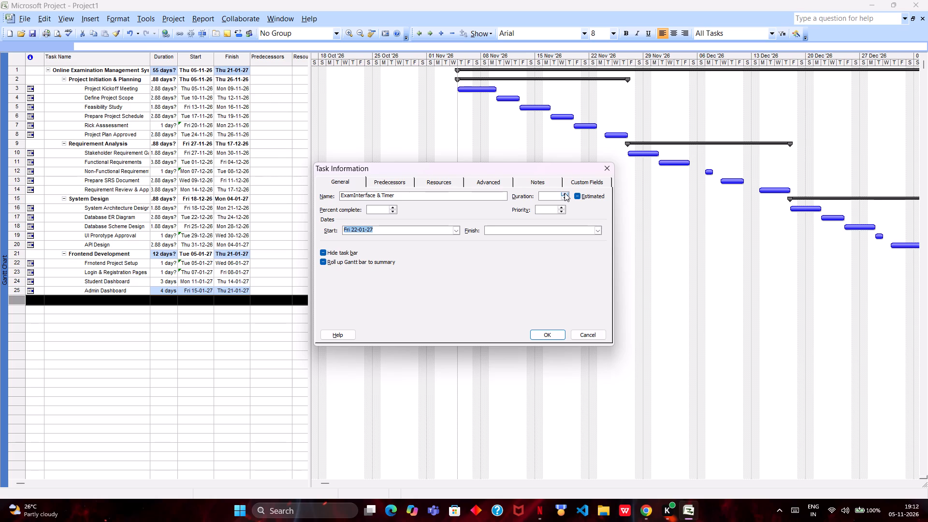
{"action": "triple_click", "coordinate": [565, 193]}
{"action": "left_click", "coordinate": [565, 193]}
{"action": "left_click", "coordinate": [565, 193]}
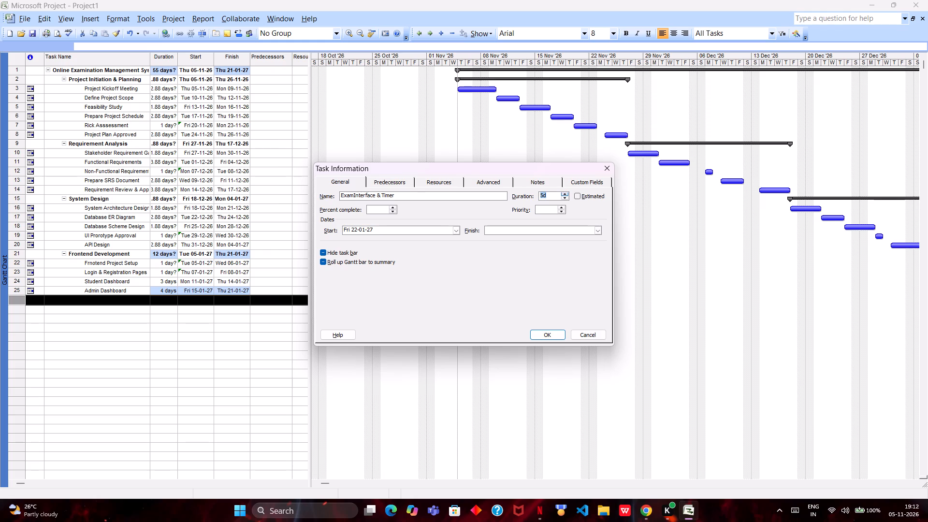
Correct the new task's name to Exam Interface & Timer and save the task.
{"action": "left_click", "coordinate": [353, 194]}
{"action": "key", "text": "space"}
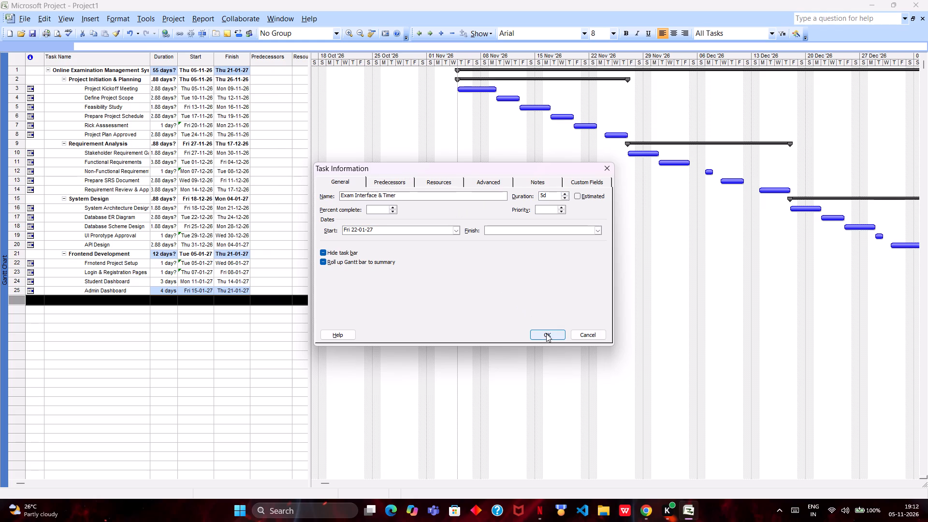
{"action": "left_click", "coordinate": [546, 333]}
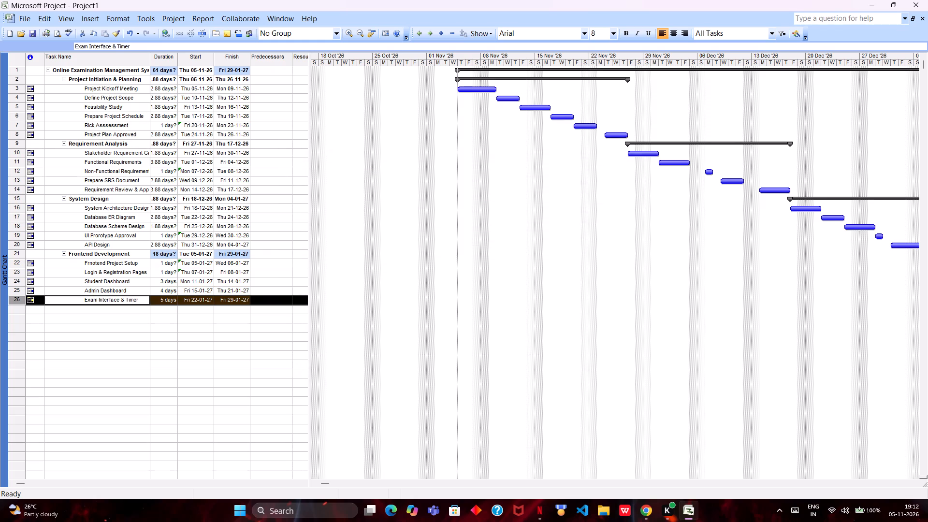
Create a task named Result Display Page in the empty row below Exam Interface & Timer, starting 01-02-27 with a duration of 2d.
{"action": "left_click", "coordinate": [125, 309]}
{"action": "double_click", "coordinate": [125, 309]}
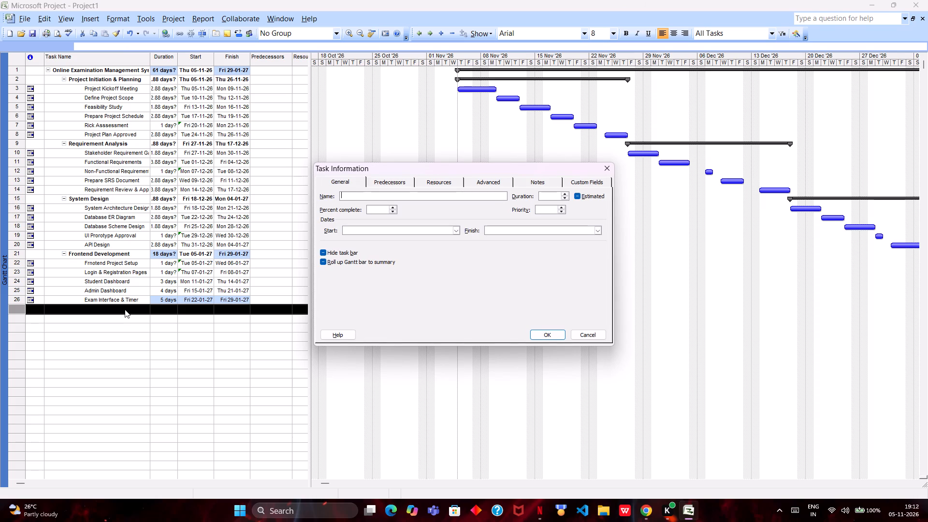
{"action": "type", "text": "Re"}
{"action": "type", "text": "su"}
{"action": "type", "text": "lt"}
{"action": "key", "text": "space"}
{"action": "type", "text": "Display"}
{"action": "key", "text": "space"}
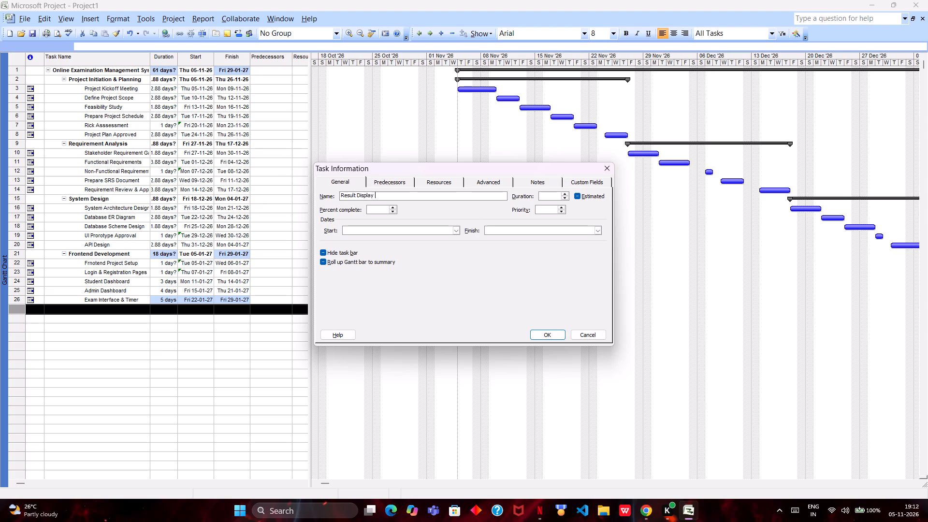
{"action": "type", "text": "Page"}
{"action": "left_click", "coordinate": [455, 232]}
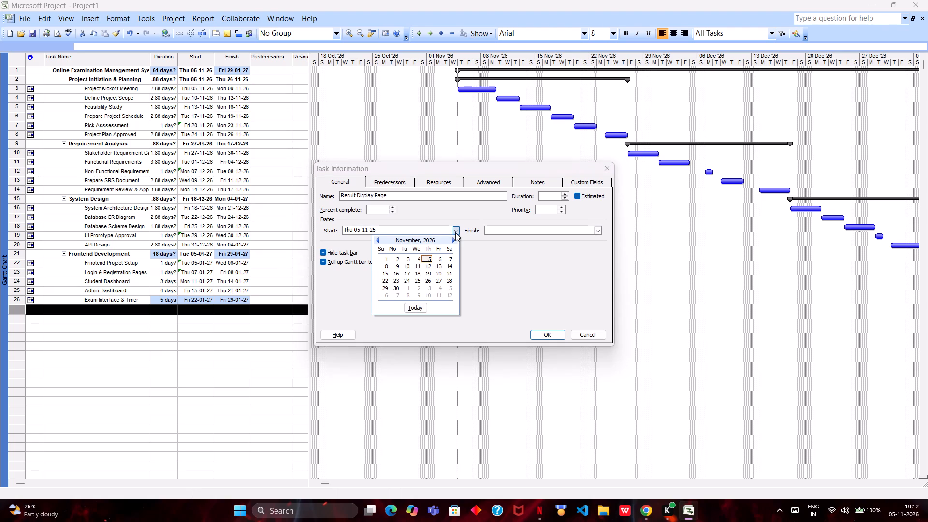
{"action": "left_click", "coordinate": [454, 241]}
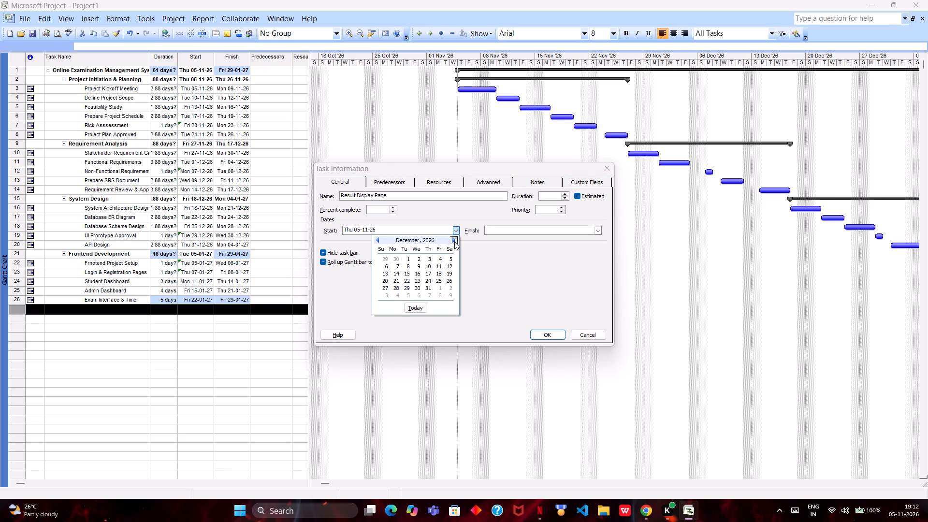
{"action": "left_click", "coordinate": [454, 241]}
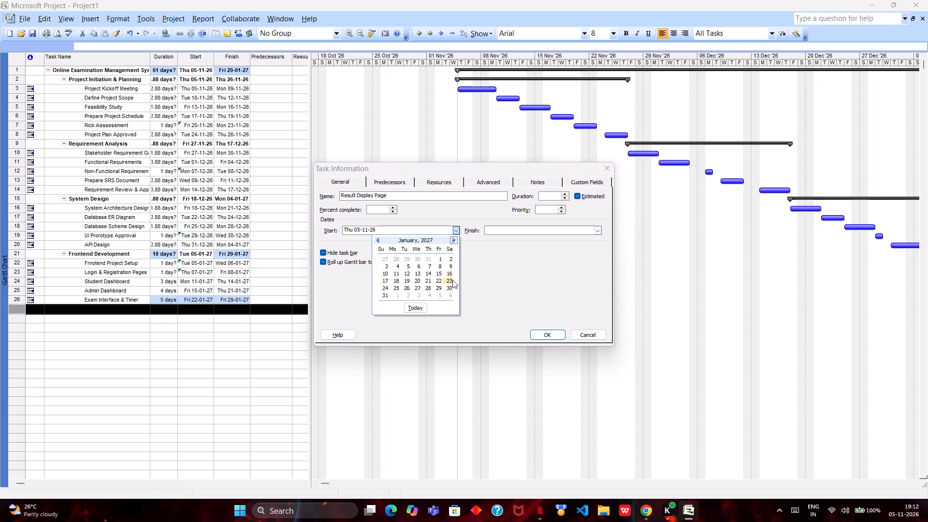
{"action": "left_click", "coordinate": [457, 239]}
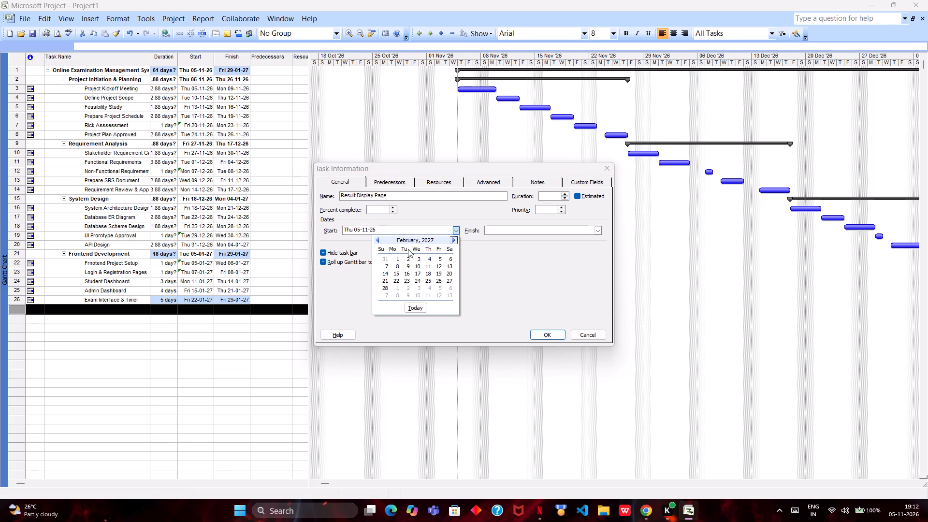
{"action": "left_click", "coordinate": [398, 261]}
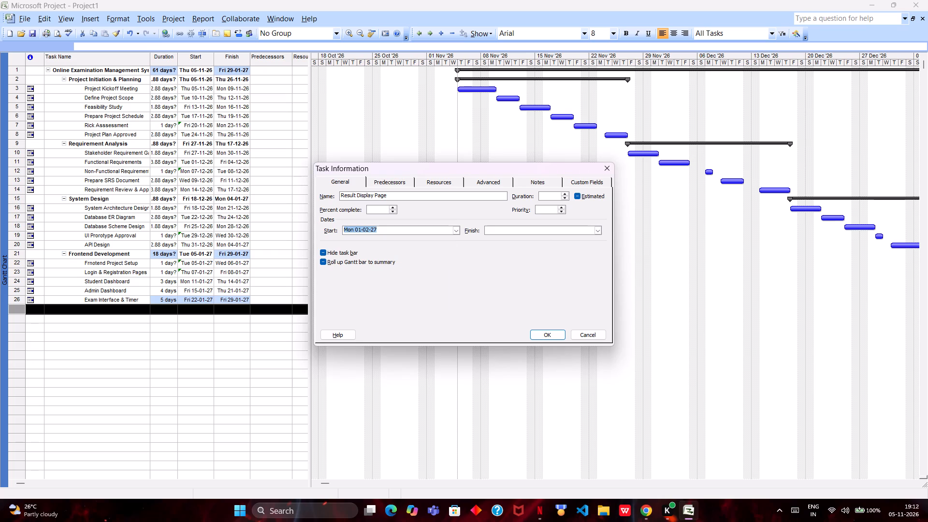
{"action": "double_click", "coordinate": [564, 192]}
{"action": "left_click", "coordinate": [560, 334]}
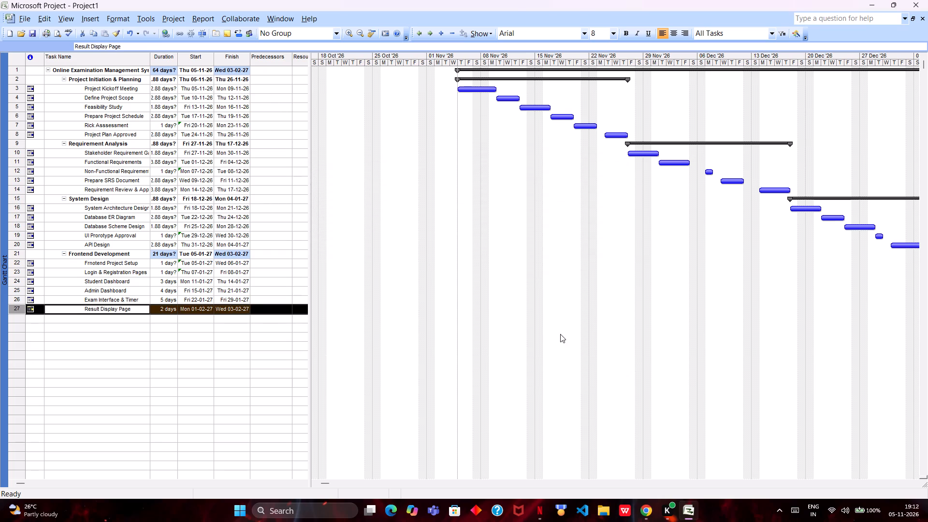
Create a task named Responsive UI & Validation in the empty row below Result Display Page, starting 04-02-27 with a duration of 3d.
{"action": "double_click", "coordinate": [137, 321]}
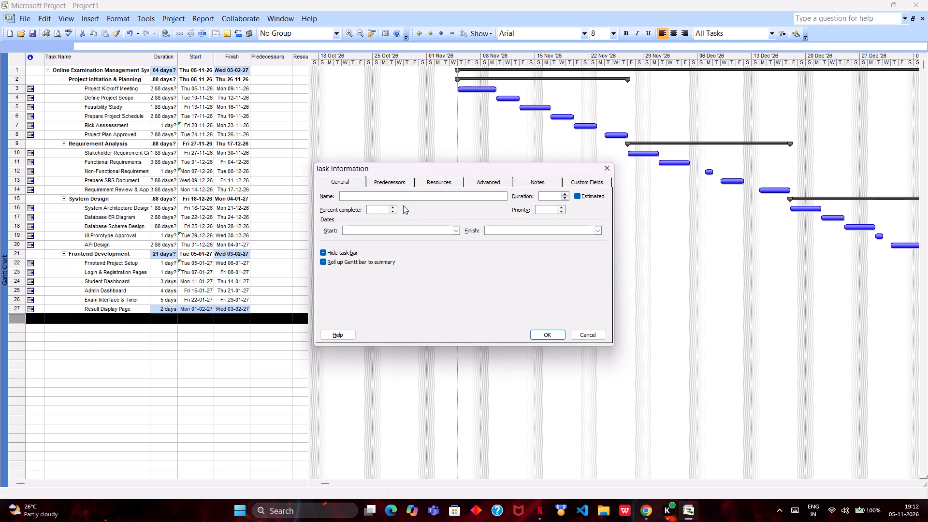
{"action": "type", "text": "Respon"}
{"action": "key", "text": "c"}
{"action": "key", "text": "BackSpace"}
{"action": "type", "text": "sive UI"}
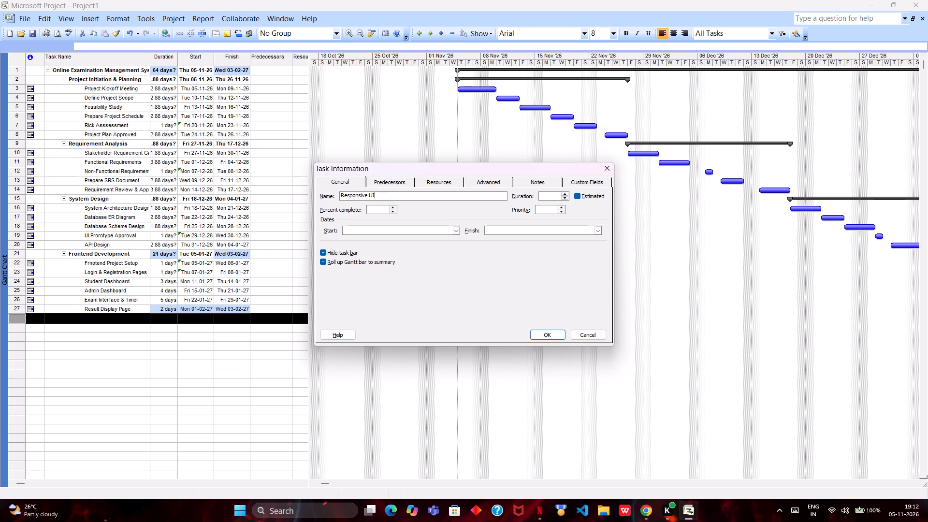
{"action": "key", "text": "space"}
{"action": "key", "text": "shift+ampersand"}
{"action": "key", "text": "space"}
{"action": "type", "text": "Validation"}
{"action": "triple_click", "coordinate": [564, 192]}
{"action": "left_click", "coordinate": [457, 232]}
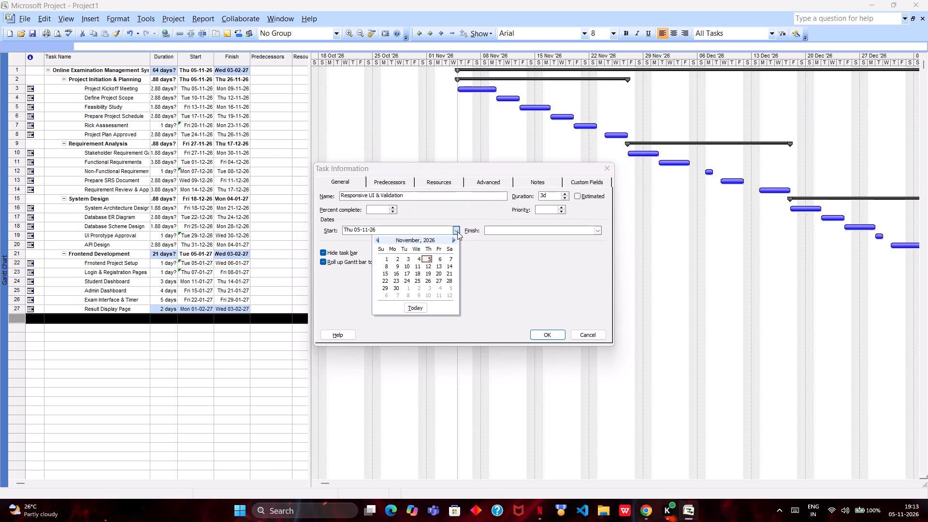
{"action": "double_click", "coordinate": [451, 241]}
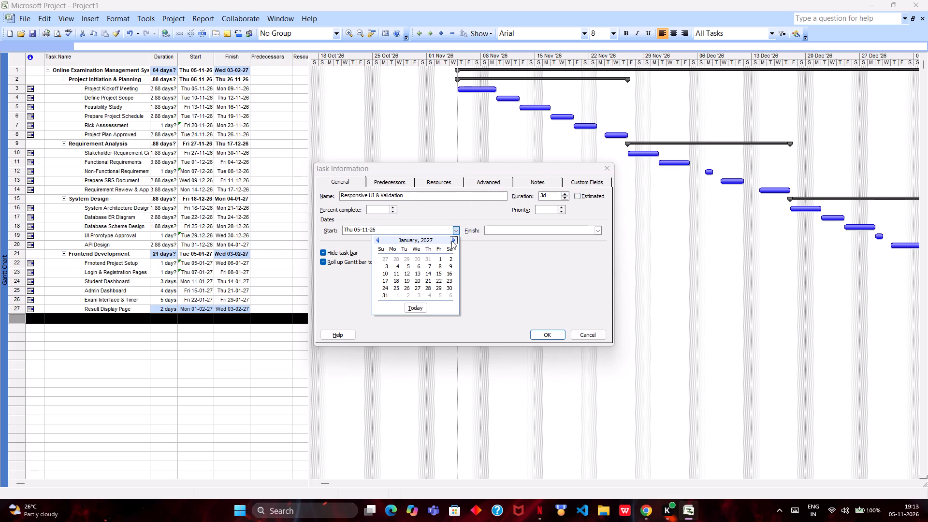
{"action": "left_click", "coordinate": [451, 241]}
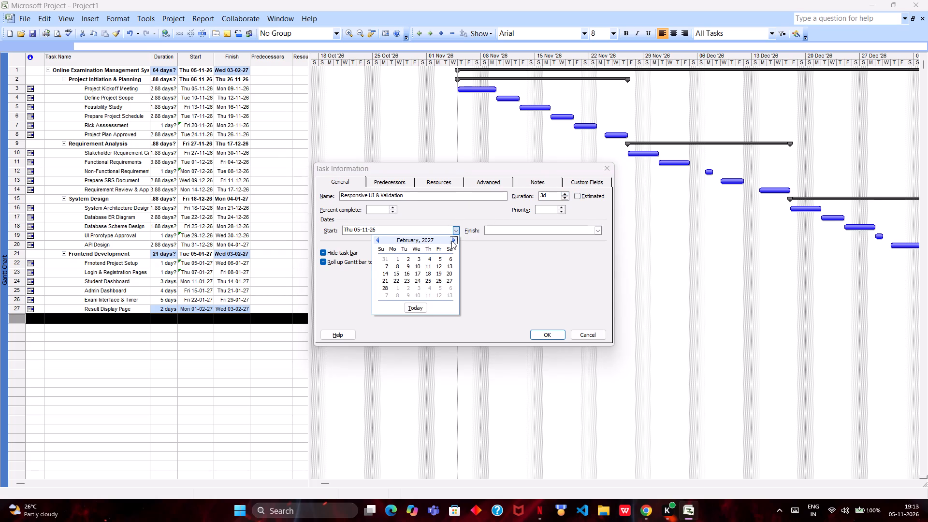
{"action": "left_click", "coordinate": [429, 258]}
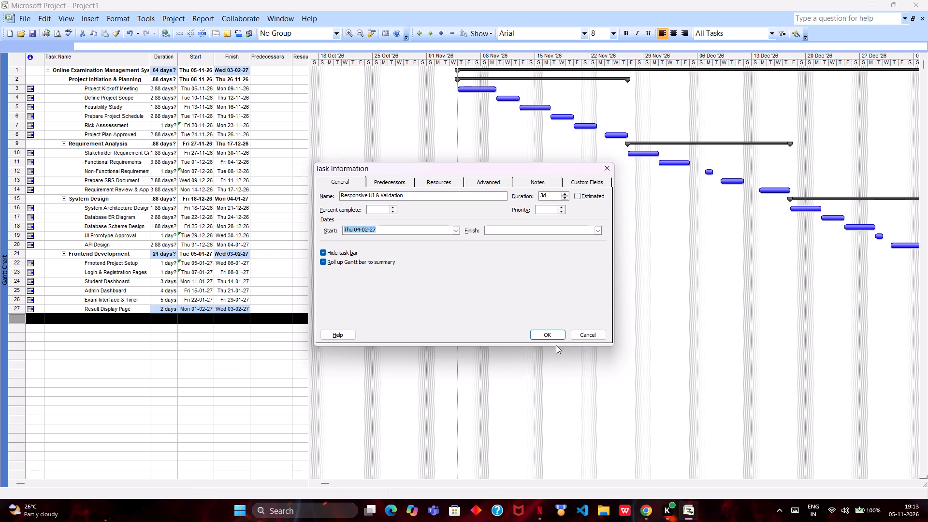
{"action": "left_click", "coordinate": [553, 332]}
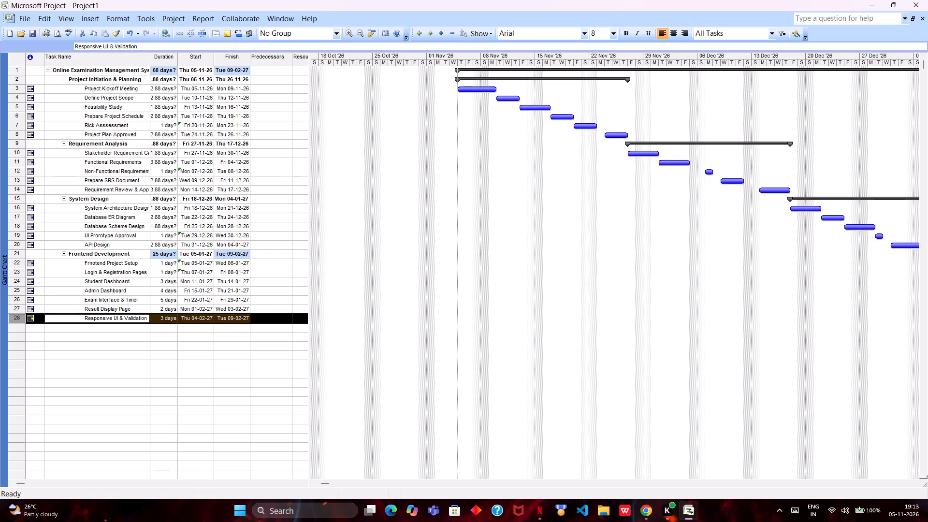
Create a task named Backend Development in the empty row below Responsive UI & Validation, without entering dates or a duration.
{"action": "left_click", "coordinate": [121, 330]}
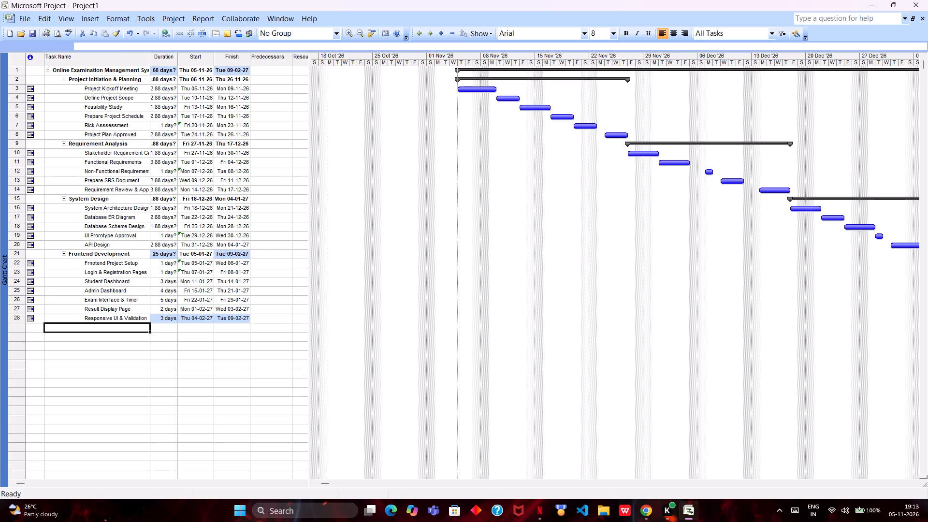
{"action": "double_click", "coordinate": [121, 330]}
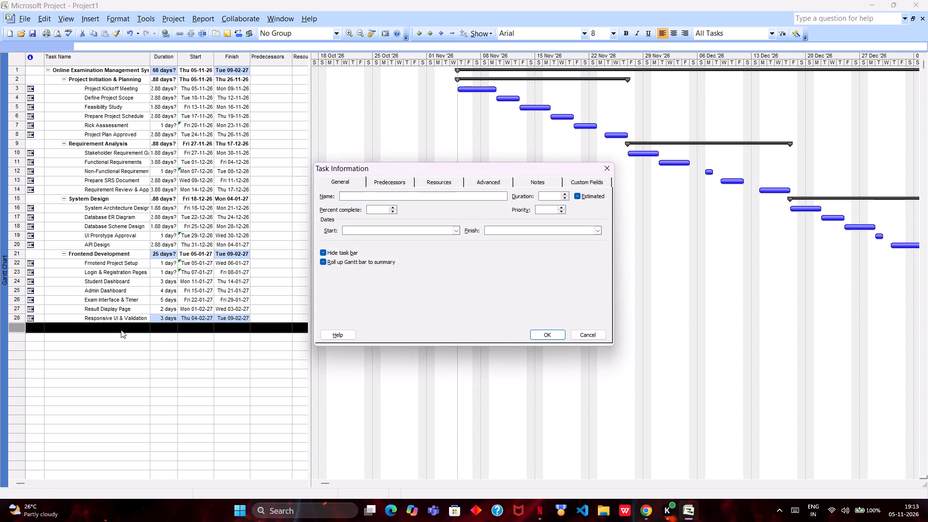
{"action": "type", "text": "Backend"}
{"action": "key", "text": "space"}
{"action": "type", "text": "Develop"}
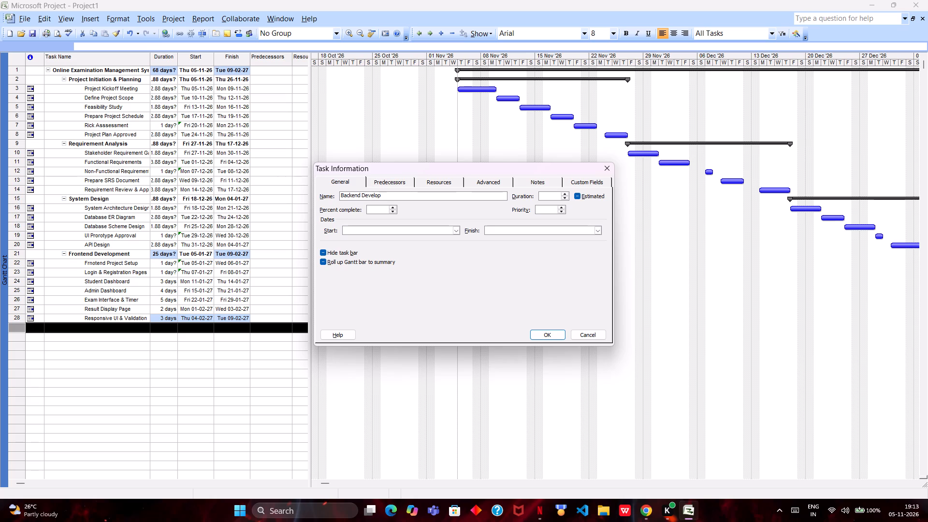
{"action": "type", "text": "ment"}
{"action": "key", "text": "Return"}
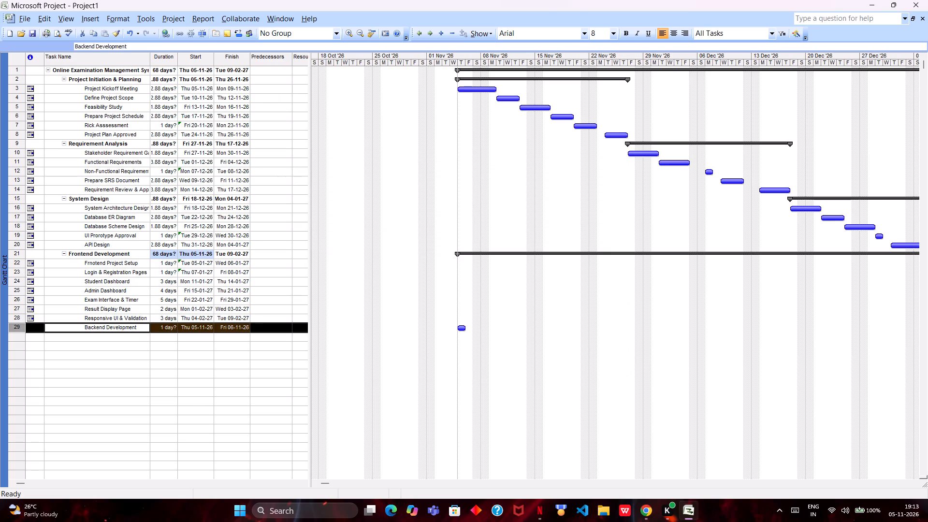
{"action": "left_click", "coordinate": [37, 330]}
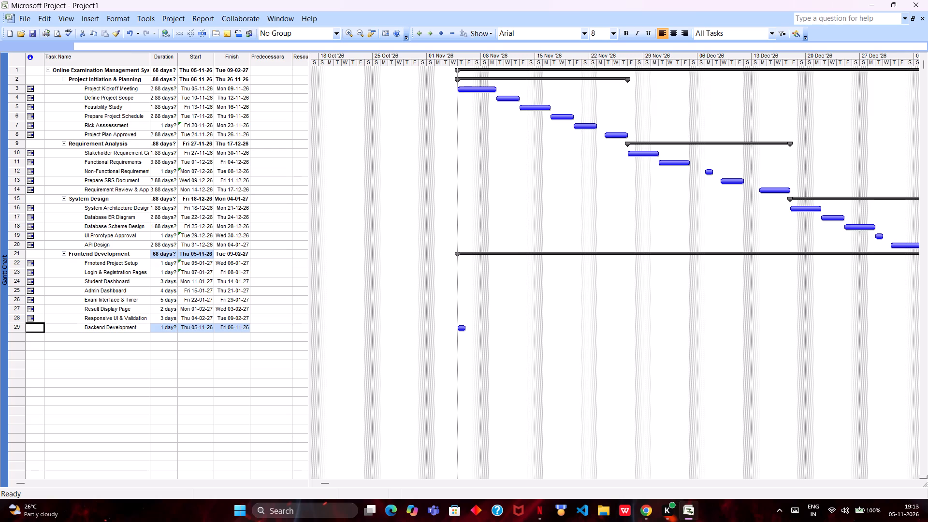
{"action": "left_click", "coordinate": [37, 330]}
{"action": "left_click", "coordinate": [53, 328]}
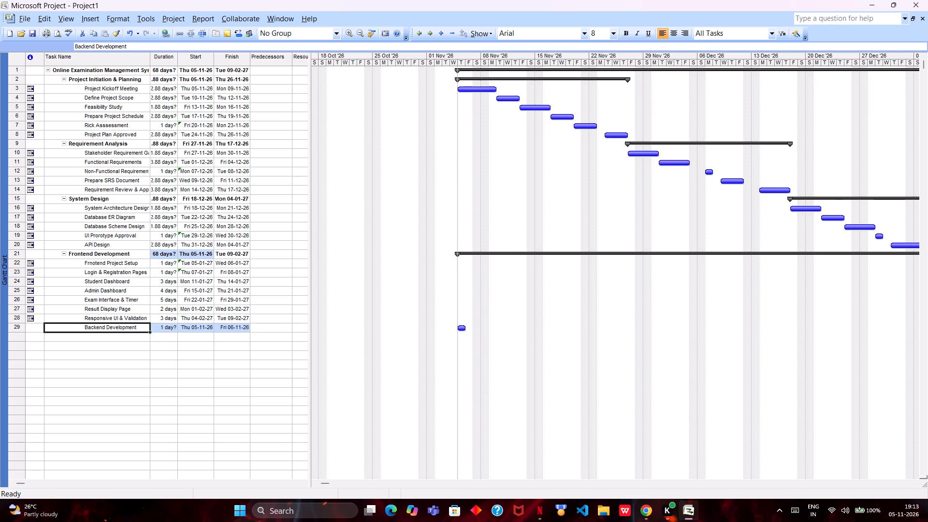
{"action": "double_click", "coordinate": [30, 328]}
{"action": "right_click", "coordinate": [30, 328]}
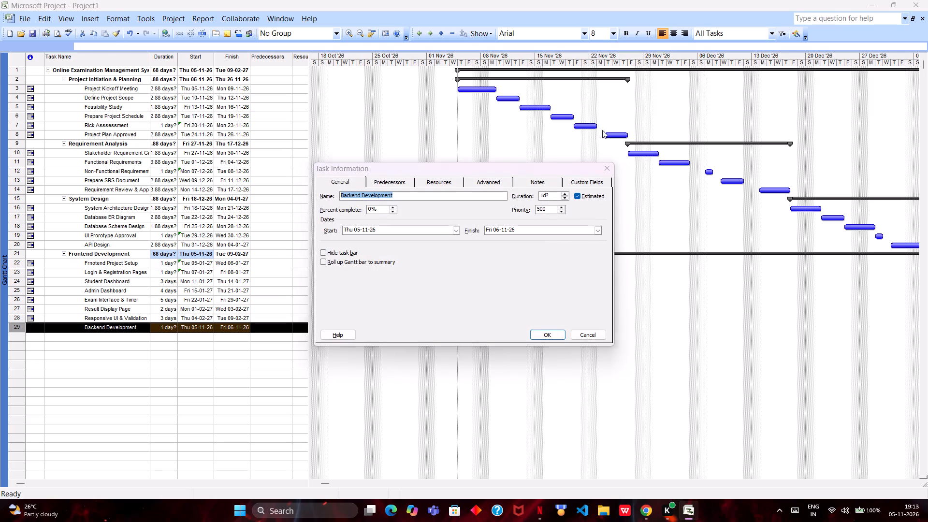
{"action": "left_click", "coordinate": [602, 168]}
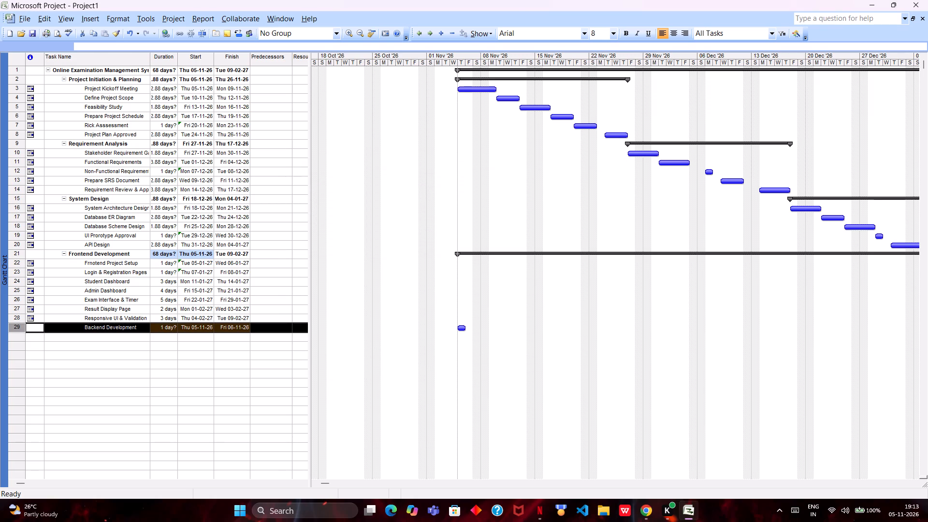
Outdent the Backend Development task one level, putting it at the same outline level as Frontend Development.
{"action": "right_click", "coordinate": [35, 328]}
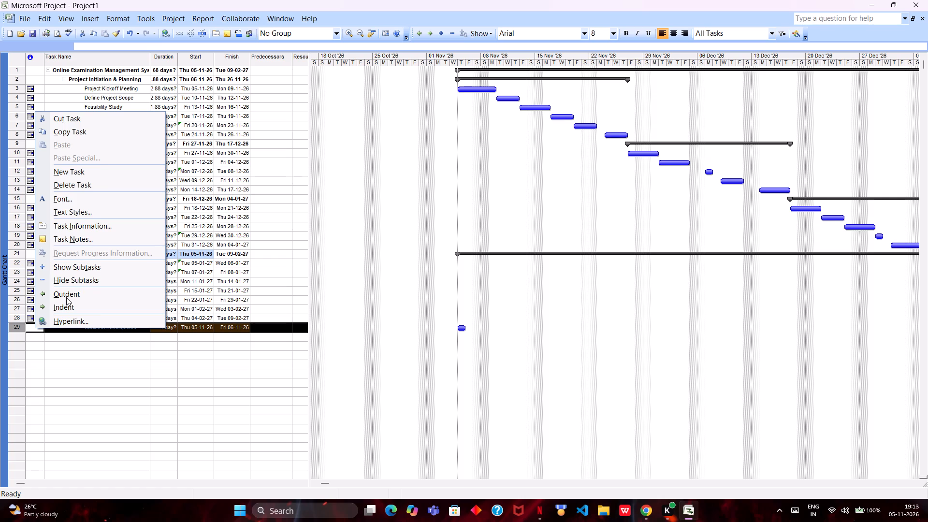
{"action": "left_click", "coordinate": [66, 297]}
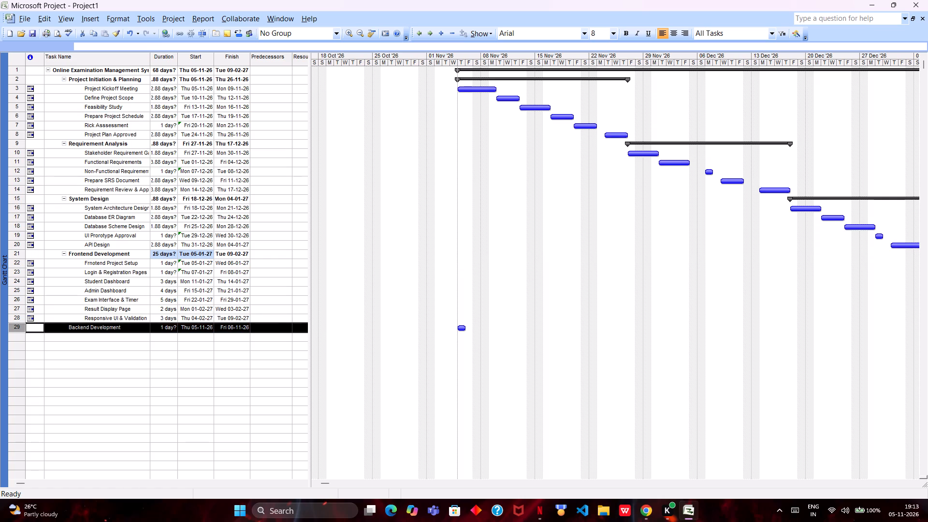
Create a task named Backend Project Setup in the empty row below Backend Development, starting 08-02-27 with a duration of 2d.
{"action": "left_click", "coordinate": [130, 338]}
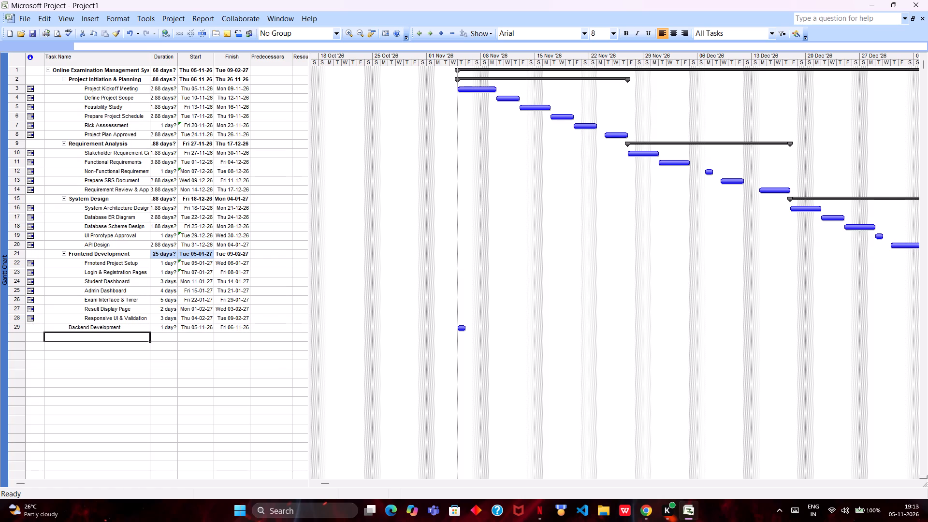
{"action": "double_click", "coordinate": [130, 338]}
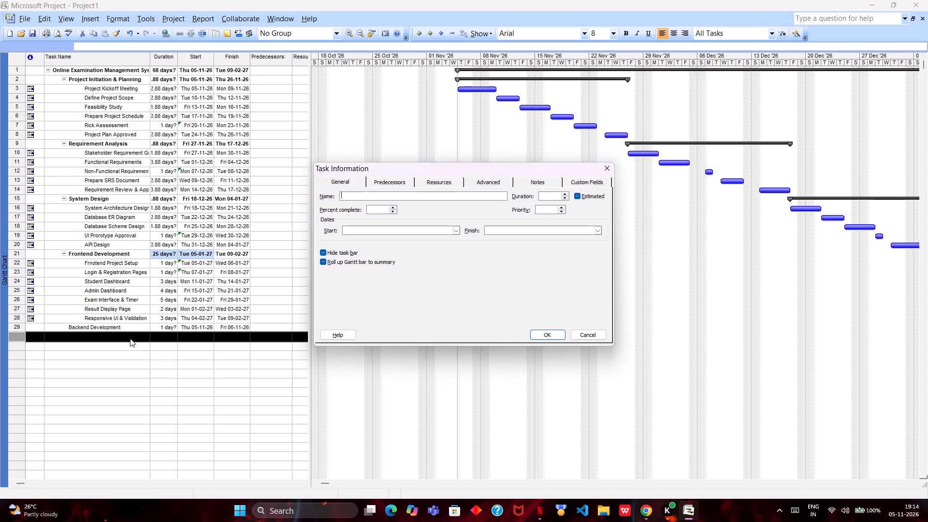
{"action": "type", "text": "Back"}
{"action": "type", "text": "end"}
{"action": "key", "text": "space"}
{"action": "type", "text": "Project S"}
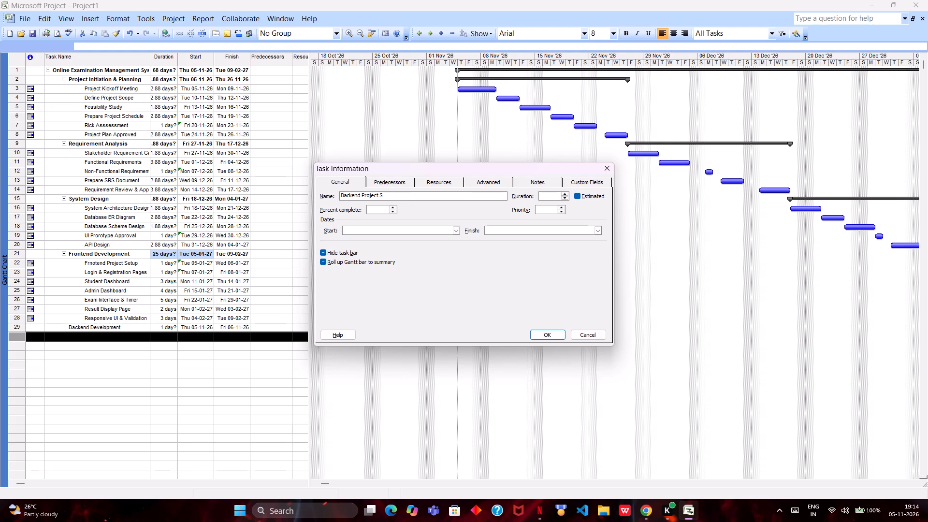
{"action": "type", "text": "etup"}
{"action": "double_click", "coordinate": [567, 192]}
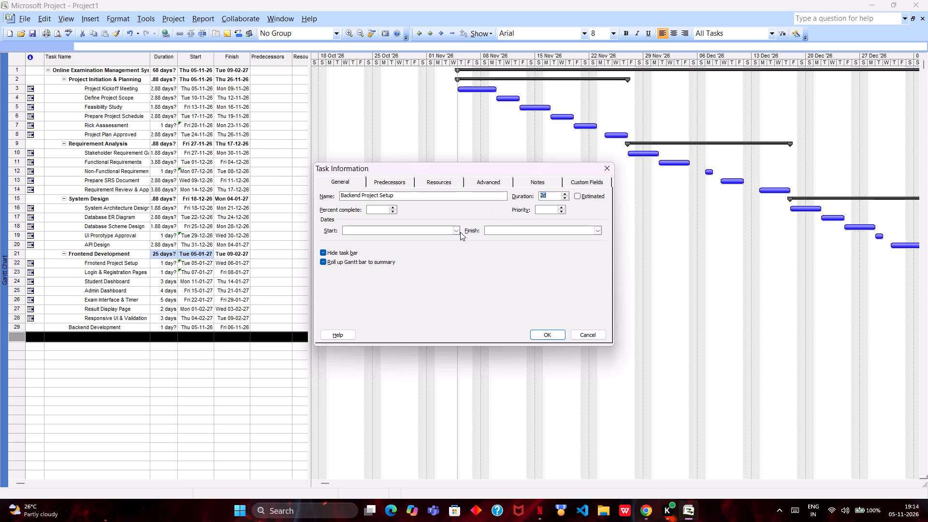
{"action": "left_click", "coordinate": [459, 232]}
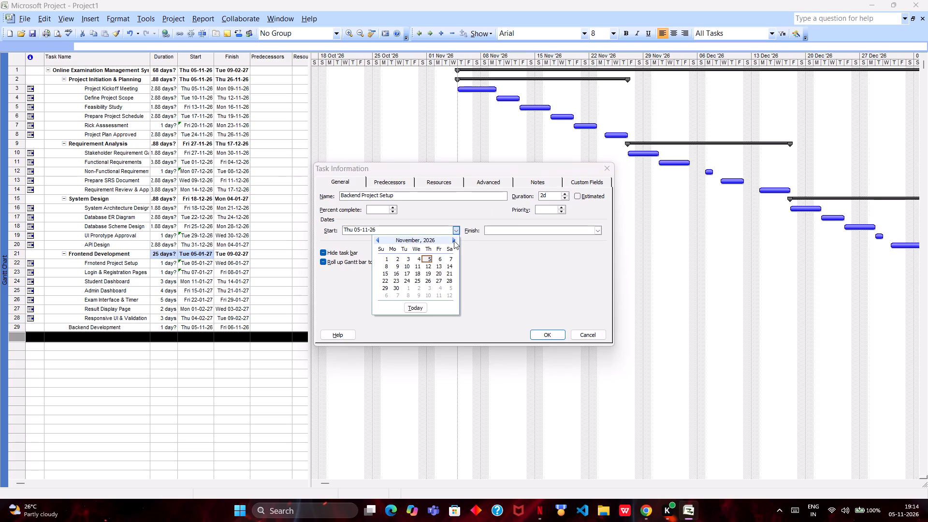
{"action": "triple_click", "coordinate": [454, 241]}
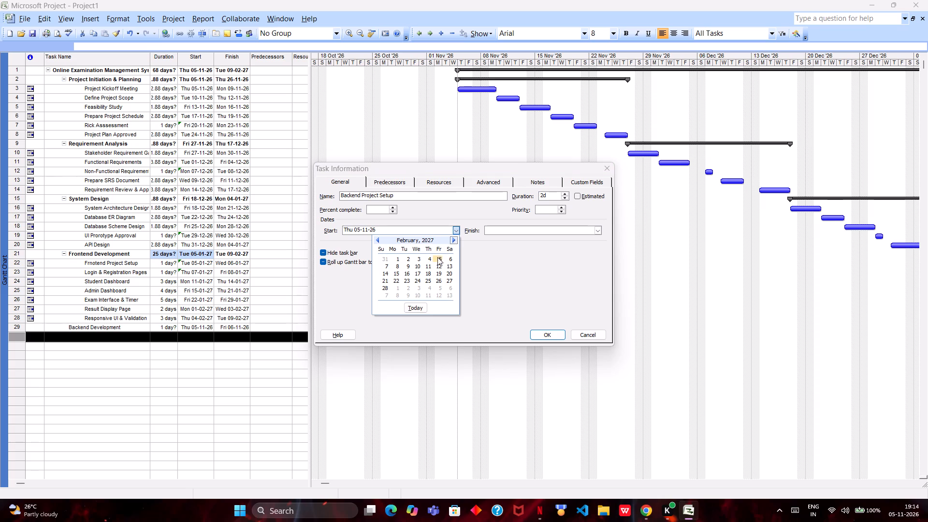
{"action": "left_click", "coordinate": [392, 263]}
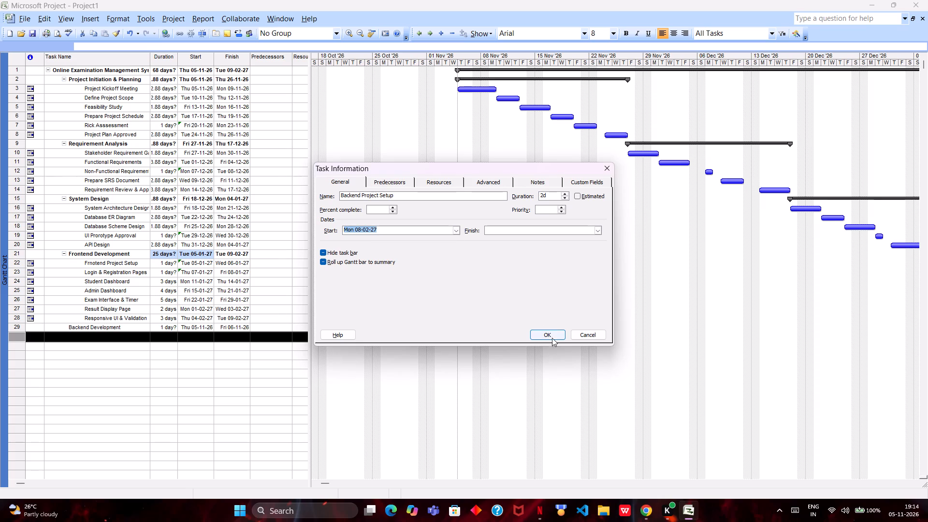
{"action": "left_click", "coordinate": [552, 336]}
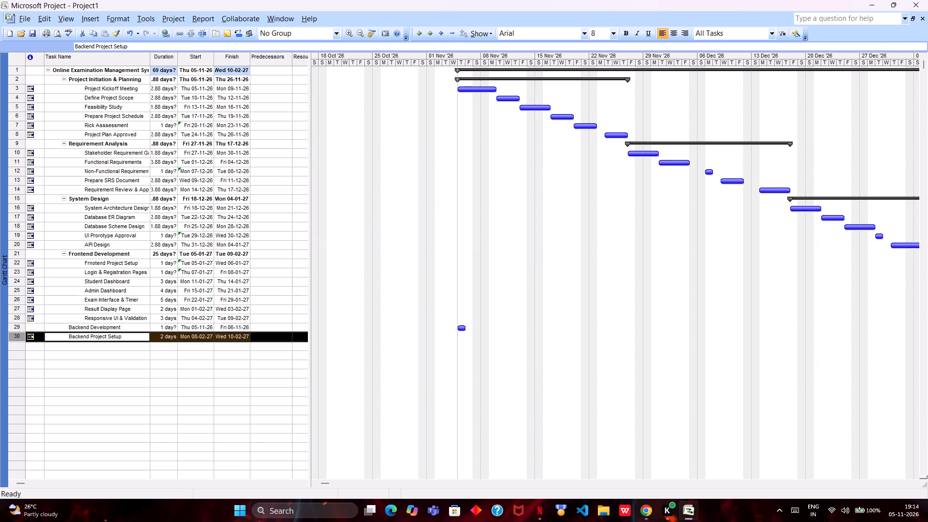
Indent the Backend Project Setup task one level, making it a subtask of Backend Development.
{"action": "right_click", "coordinate": [42, 336]}
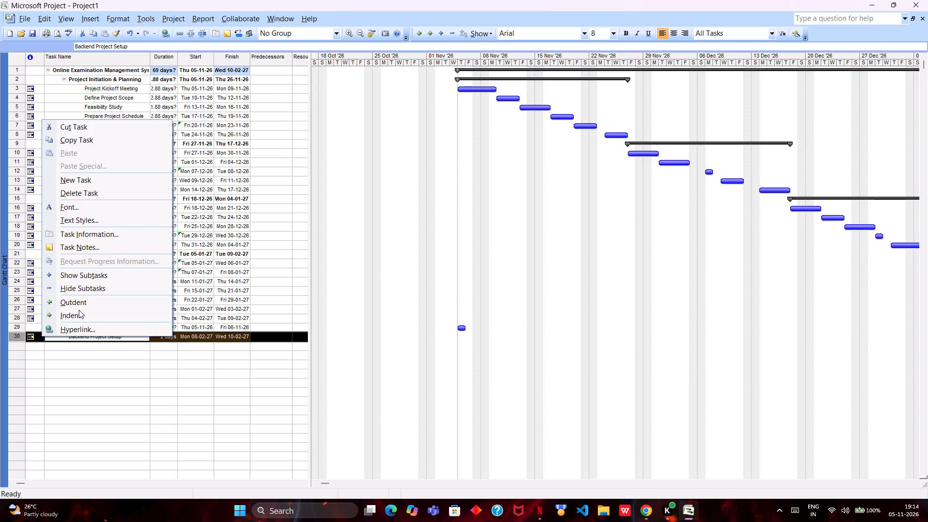
{"action": "left_click", "coordinate": [79, 310]}
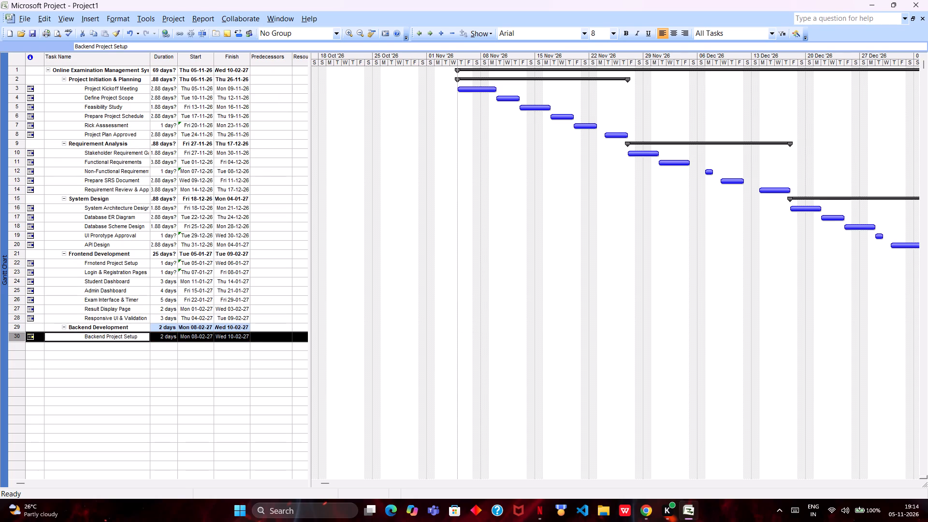
Open the task information for a new task in the empty row below Backend Project Setup, leaving the name blank.
{"action": "double_click", "coordinate": [133, 346]}
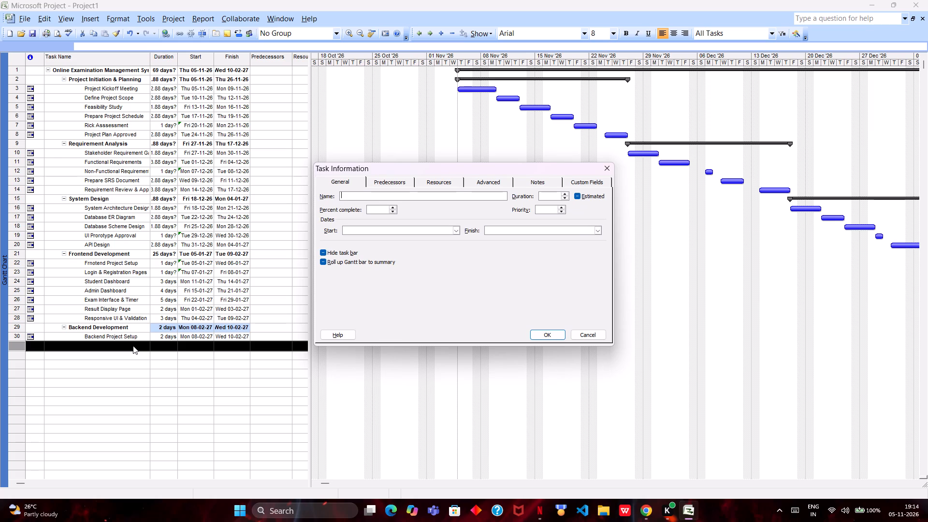
{"action": "type", "text": "dh"}
{"action": "key", "text": "BackSpace"}
{"action": "key", "text": "BackSpace"}
{"action": "type", "text": "ufj"}
{"action": "key", "text": "BackSpace"}
{"action": "key", "text": "BackSpace"}
{"action": "key", "text": "BackSpace"}
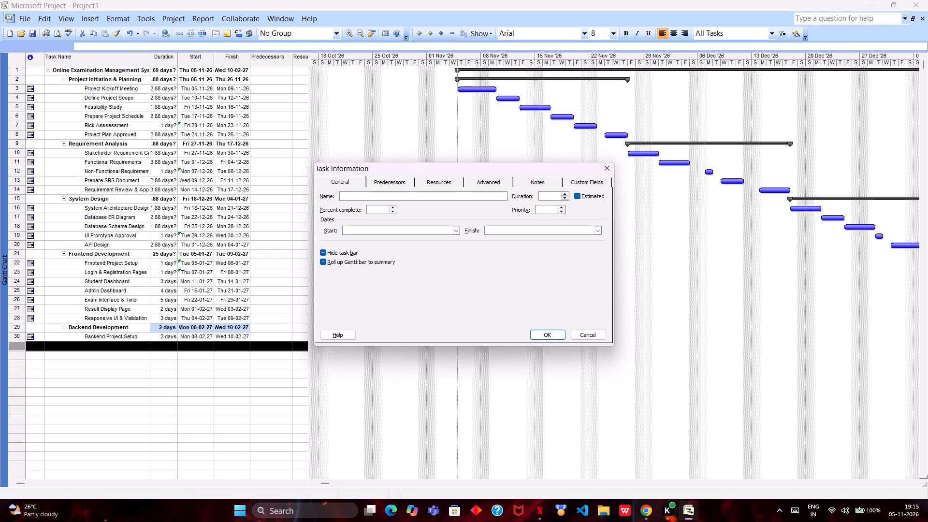
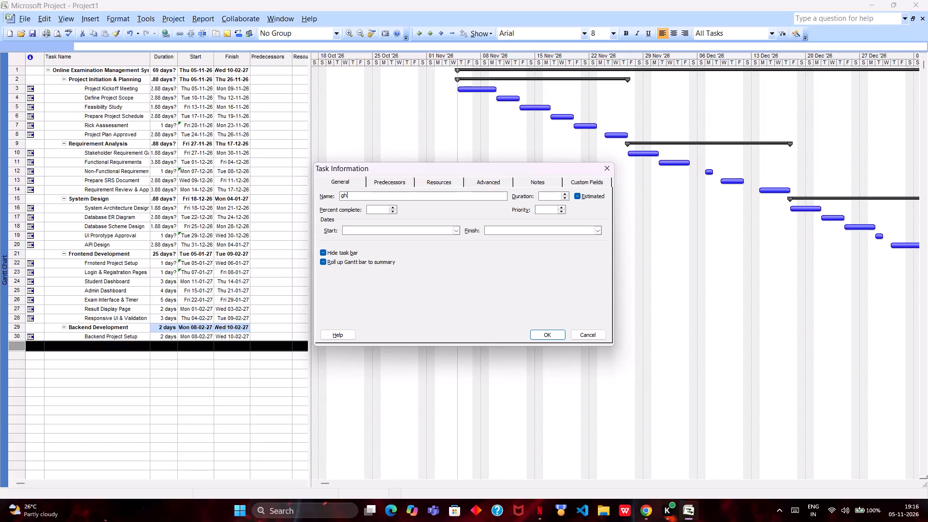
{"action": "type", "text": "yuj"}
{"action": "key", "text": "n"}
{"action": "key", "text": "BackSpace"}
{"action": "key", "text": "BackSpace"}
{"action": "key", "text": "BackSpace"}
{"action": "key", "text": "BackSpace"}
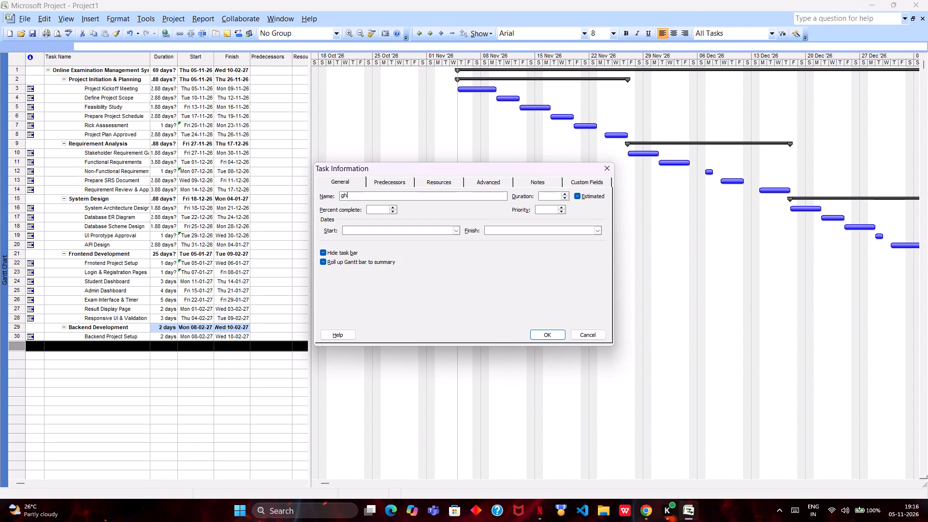
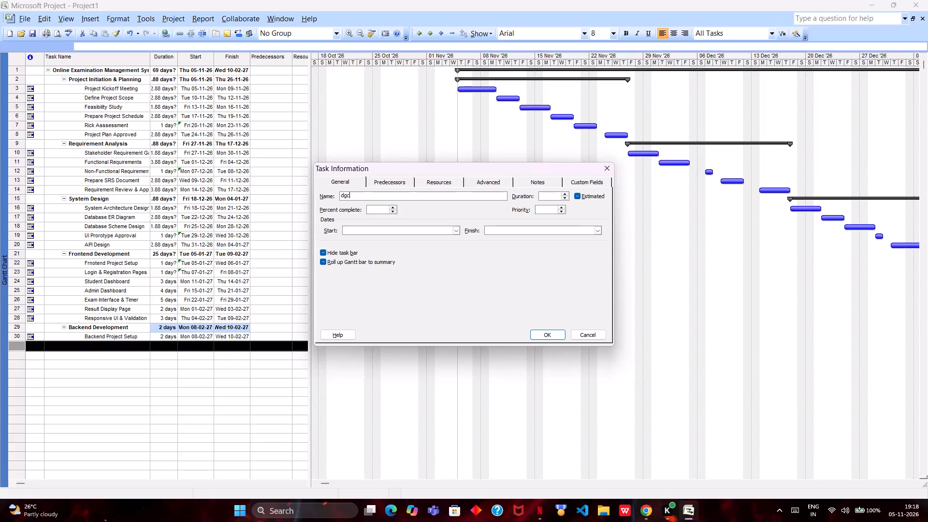
Clear the mistyped name in the information for the new task below Backend Project Setup.
{"action": "key", "text": "BackSpace"}
{"action": "key", "text": "BackSpace"}
{"action": "key", "text": "BackSpace"}
{"action": "key", "text": "BackSpace"}
{"action": "key", "text": "BackSpace"}
{"action": "key", "text": "BackSpace"}
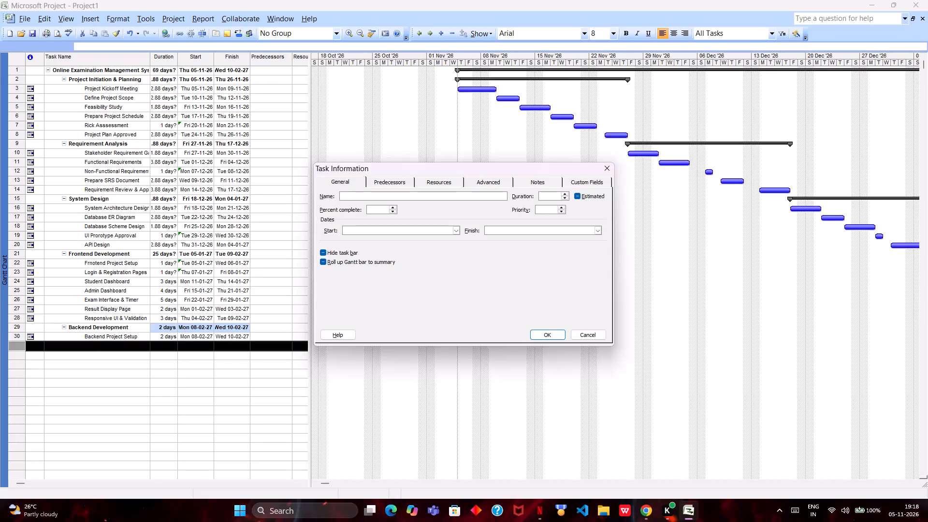
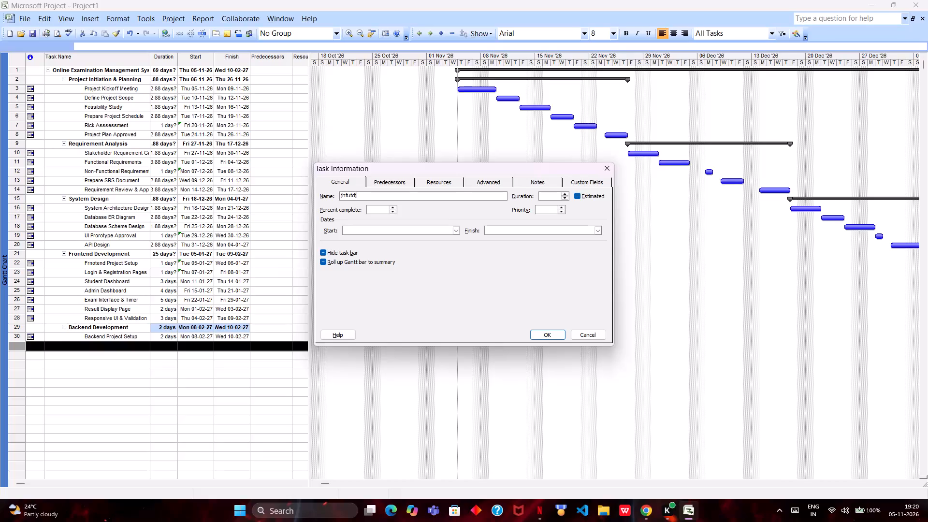
Clear the remaining mistyped characters from the name of the new task below Backend Project Setup.
{"action": "key", "text": "BackSpace"}
{"action": "key", "text": "BackSpace"}
{"action": "key", "text": "BackSpace"}
{"action": "key", "text": "BackSpace"}
{"action": "key", "text": "BackSpace"}
{"action": "key", "text": "BackSpace"}
{"action": "key", "text": "BackSpace"}
{"action": "key", "text": "BackSpace"}
{"action": "key", "text": "BackSpace"}
{"action": "key", "text": "BackSpace"}
{"action": "key", "text": "BackSpace"}
{"action": "key", "text": "BackSpace"}
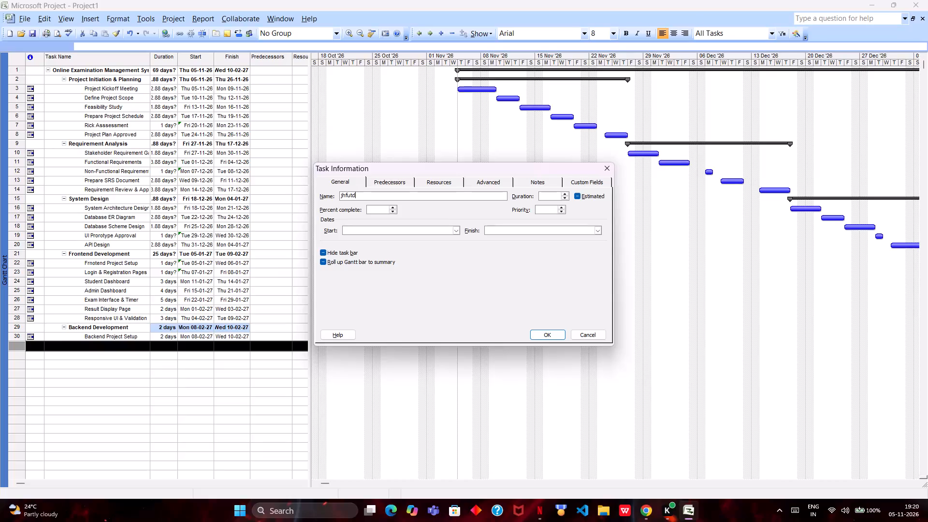
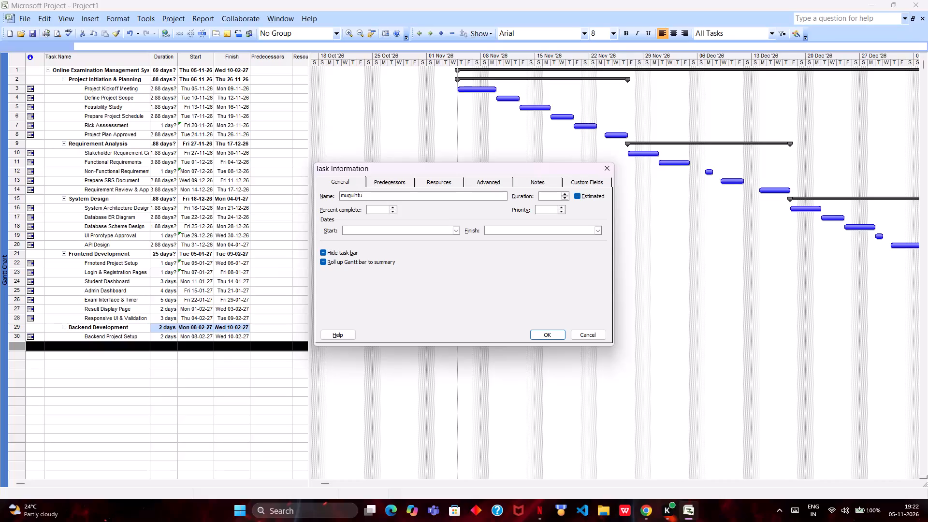
Replace the mistyped name of the new task below Backend Project Setup with one beginning "Auth".
{"action": "key", "text": "BackSpace"}
{"action": "key", "text": "BackSpace"}
{"action": "key", "text": "BackSpace"}
{"action": "key", "text": "BackSpace"}
{"action": "key", "text": "BackSpace"}
{"action": "key", "text": "BackSpace"}
{"action": "key", "text": "BackSpace"}
{"action": "key", "text": "BackSpace"}
{"action": "key", "text": "BackSpace"}
{"action": "key", "text": "BackSpace"}
{"action": "key", "text": "BackSpace"}
{"action": "key", "text": "BackSpace"}
{"action": "key", "text": "BackSpace"}
{"action": "key", "text": "BackSpace"}
{"action": "key", "text": "BackSpace"}
{"action": "key", "text": "BackSpace"}
{"action": "key", "text": "BackSpace"}
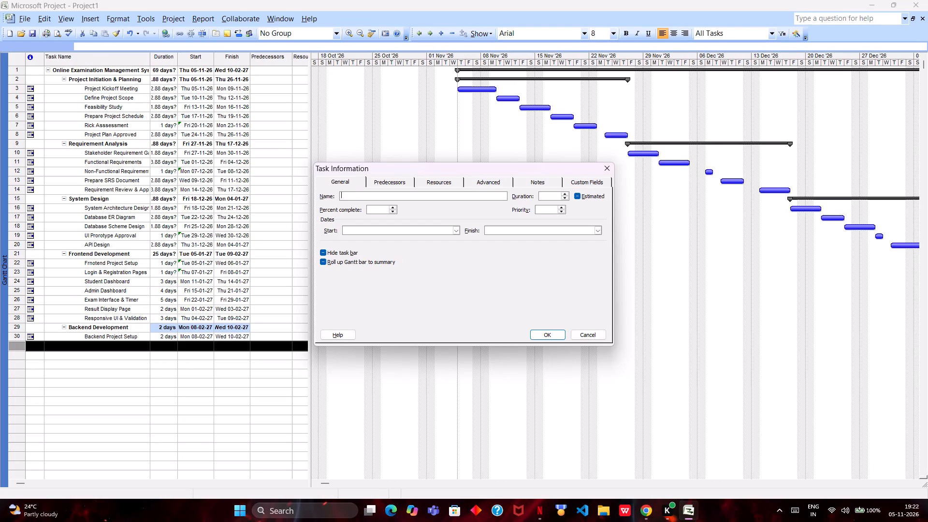
{"action": "type", "text": "Auth"}
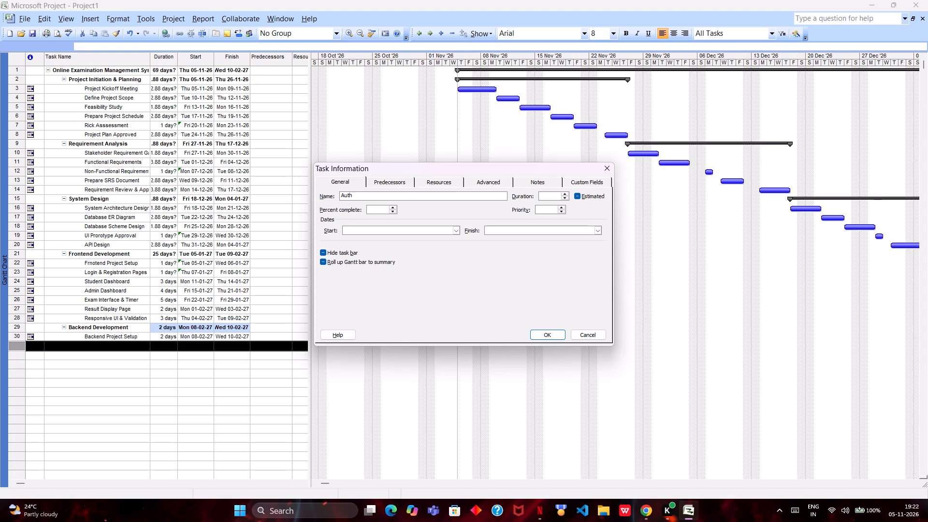
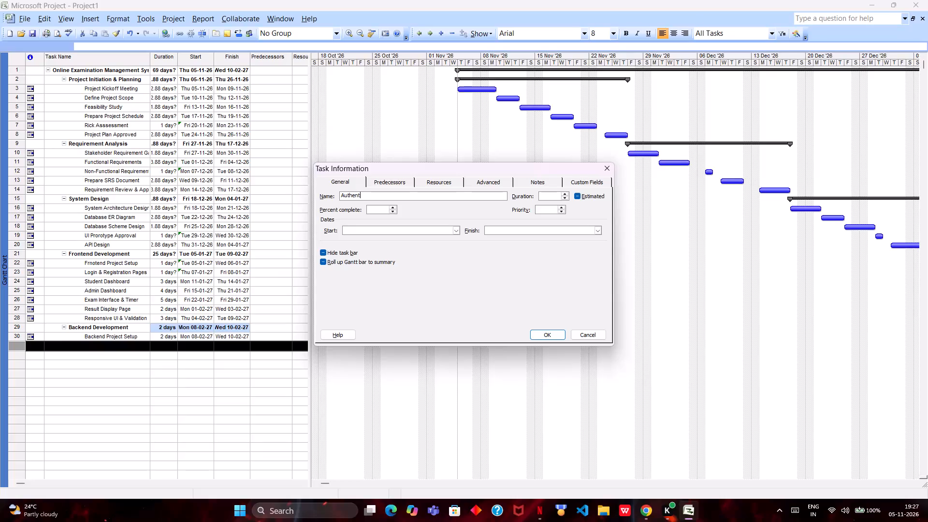
Continue the name of the new task below Backend Project Setup so it reads "Authentication &".
{"action": "type", "text": "cation"}
{"action": "key", "text": "space"}
{"action": "key", "text": "shift+ampersand"}
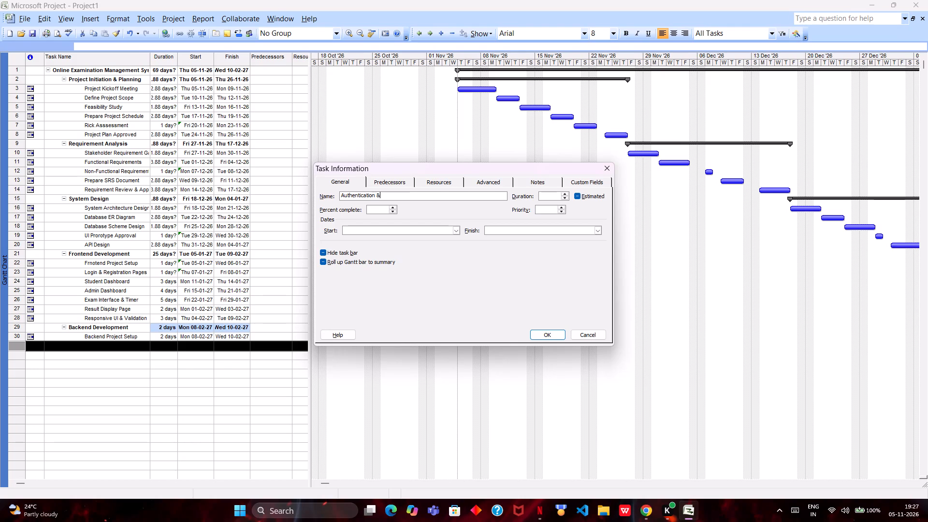
{"action": "key", "text": "space"}
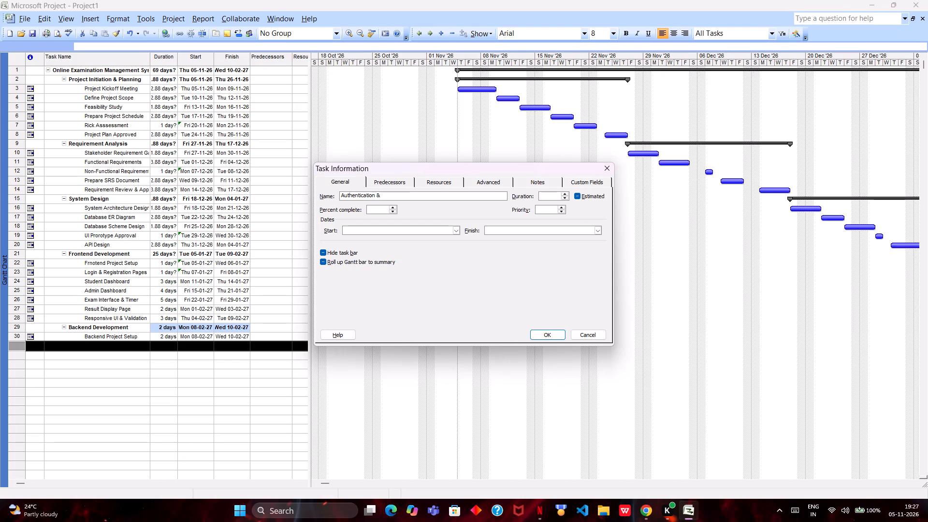
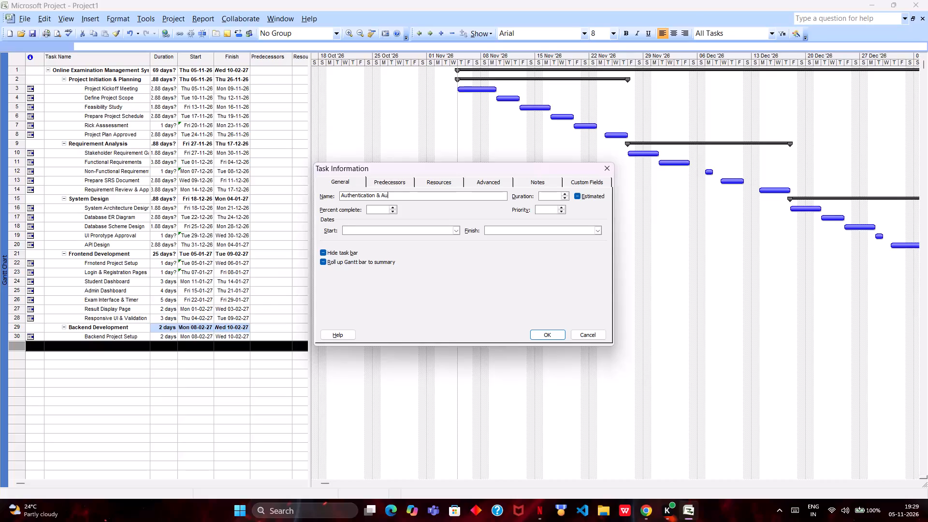
Complete the name of the new task below Backend Project Setup so it reads "Authentication & Authorizatiom".
{"action": "type", "text": "th"}
{"action": "key", "text": "o"}
{"action": "type", "text": "ri"}
{"action": "type", "text": "za"}
{"action": "type", "text": "tiom"}
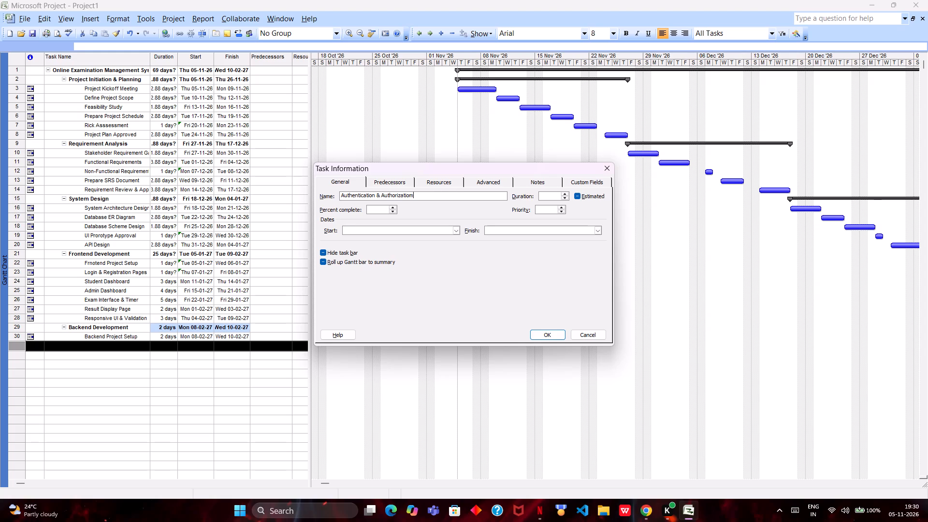
Set the duration of the new authentication task to 4 days.
{"action": "left_click", "coordinate": [564, 196]}
{"action": "triple_click", "coordinate": [564, 193]}
Bring up February 2027 in the start date calendar of the new authentication task.
{"action": "left_click", "coordinate": [459, 228]}
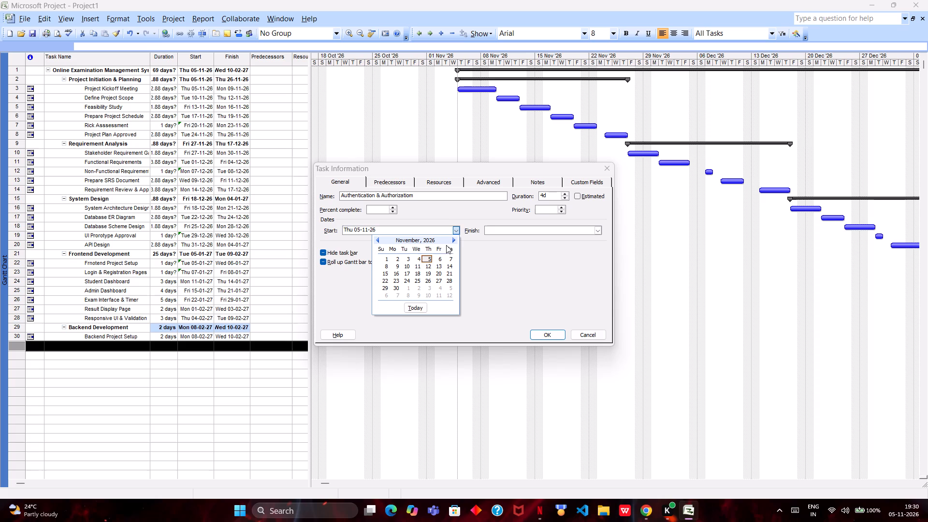
{"action": "double_click", "coordinate": [455, 240]}
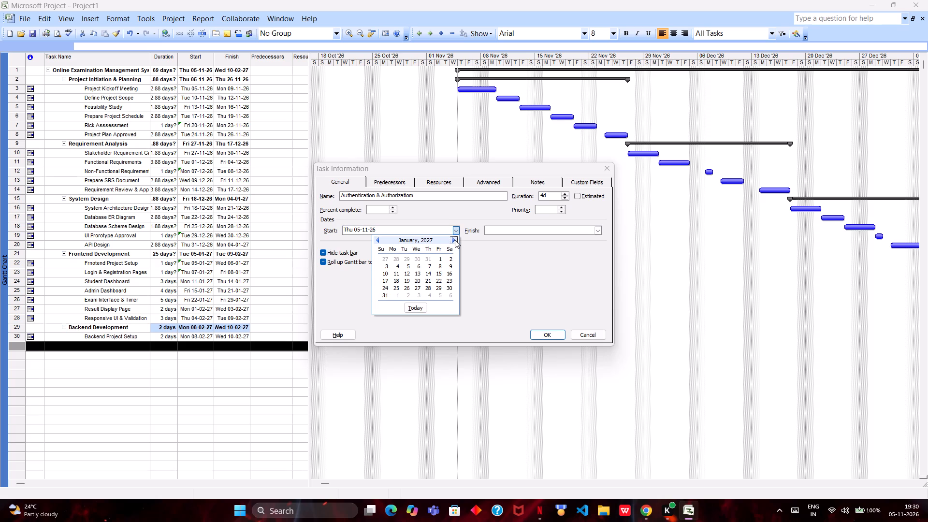
{"action": "left_click", "coordinate": [455, 240]}
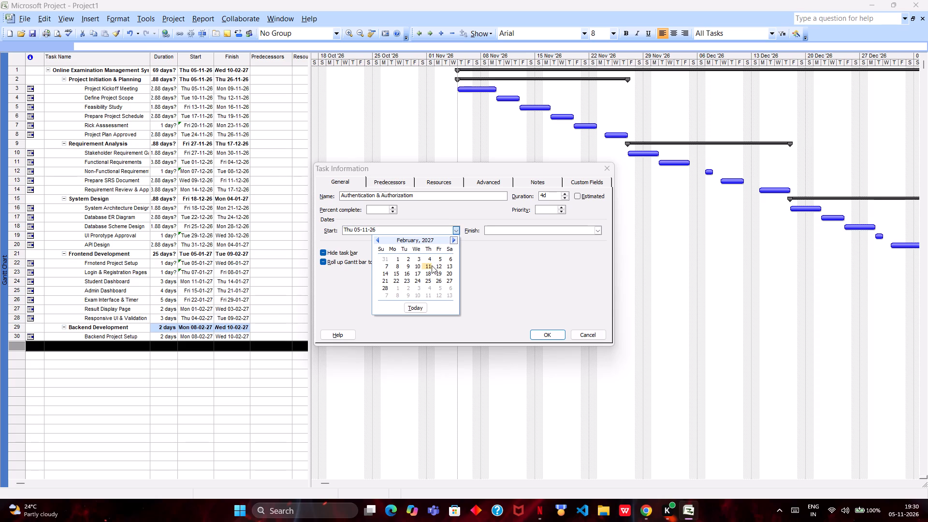
Set the new authentication task's start date to Thu 11-02-27 and add the task to the schedule.
{"action": "left_click", "coordinate": [432, 264]}
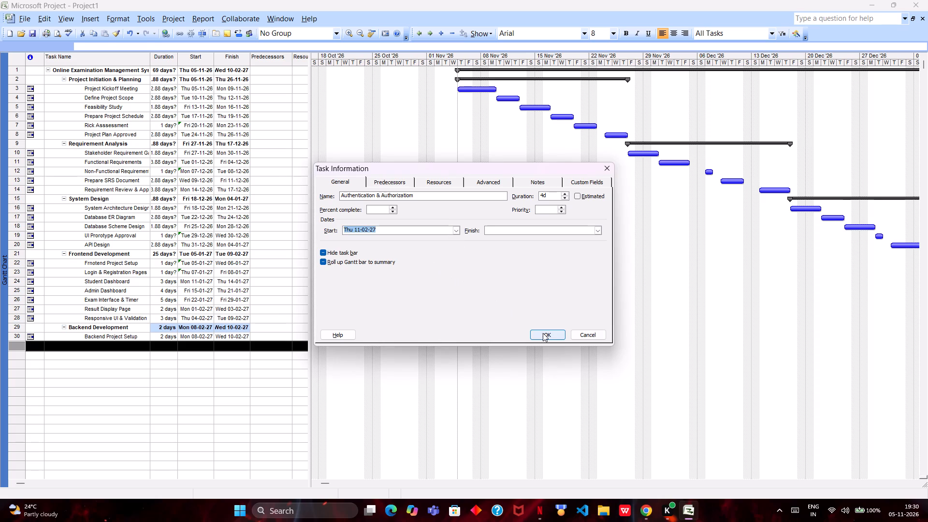
{"action": "left_click", "coordinate": [543, 333]}
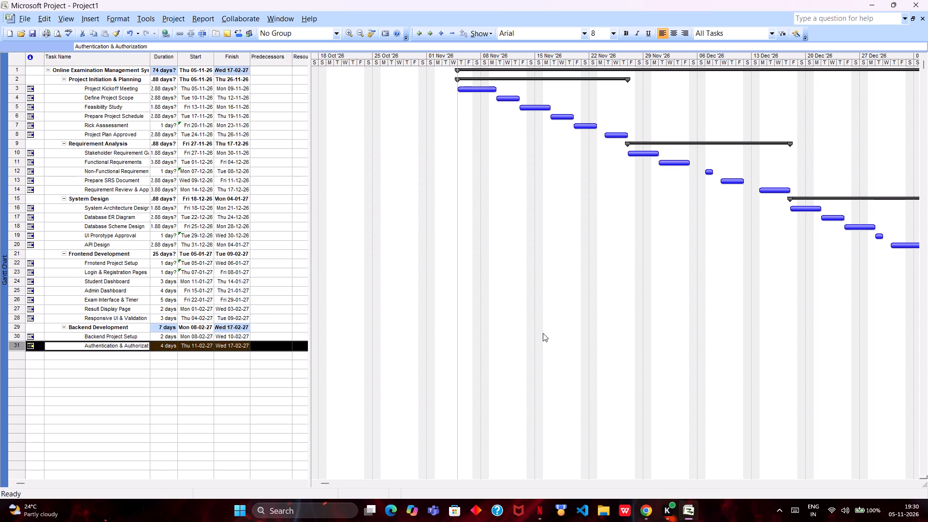
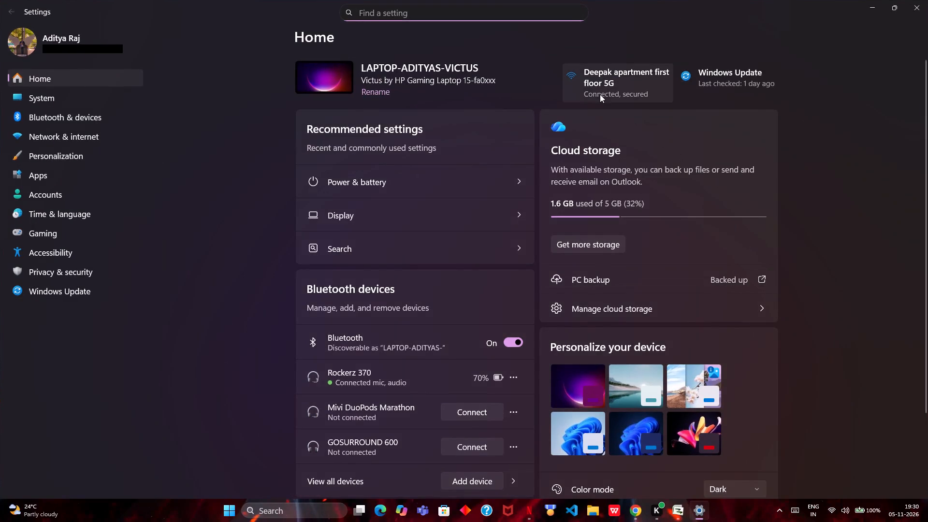
Search the Windows settings for "font s" and look through the Font settings page.
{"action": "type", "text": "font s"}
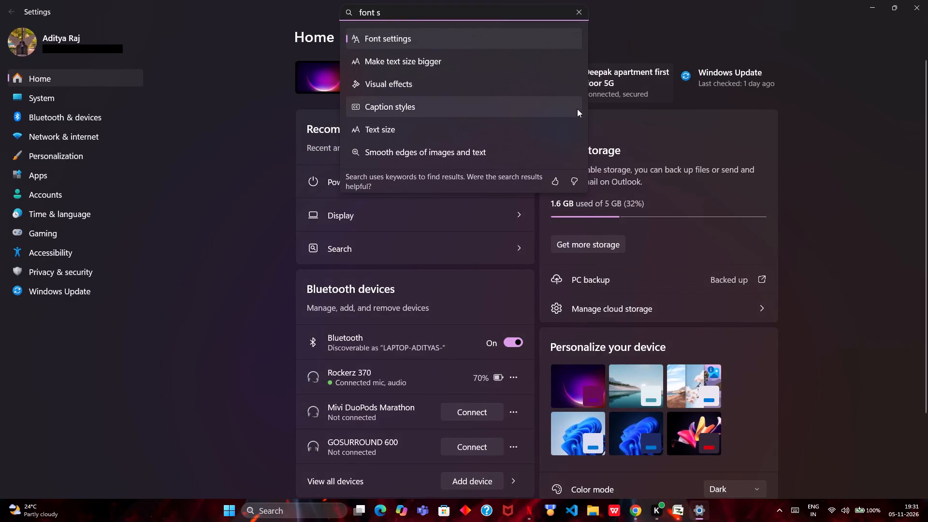
{"action": "left_click", "coordinate": [543, 39]}
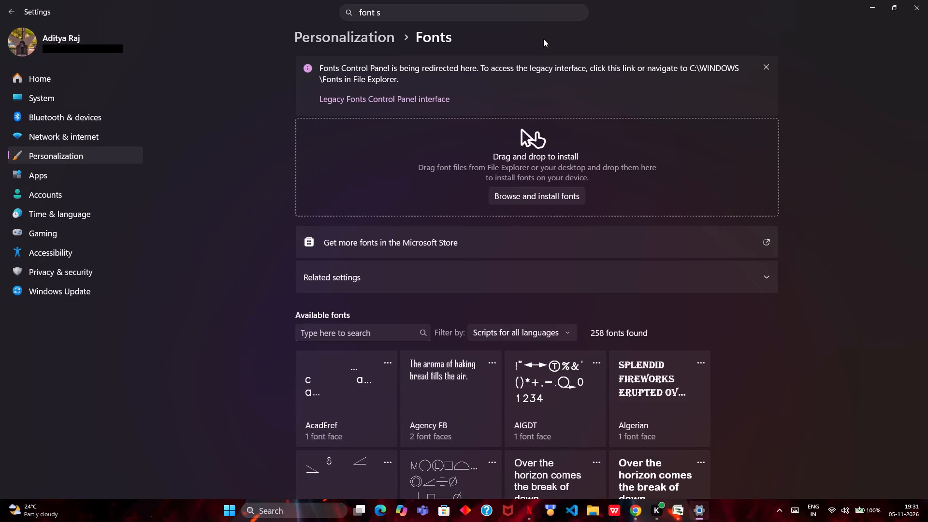
{"action": "scroll", "coordinate": [481, 209], "scroll_direction": "down", "scroll_amount": 4}
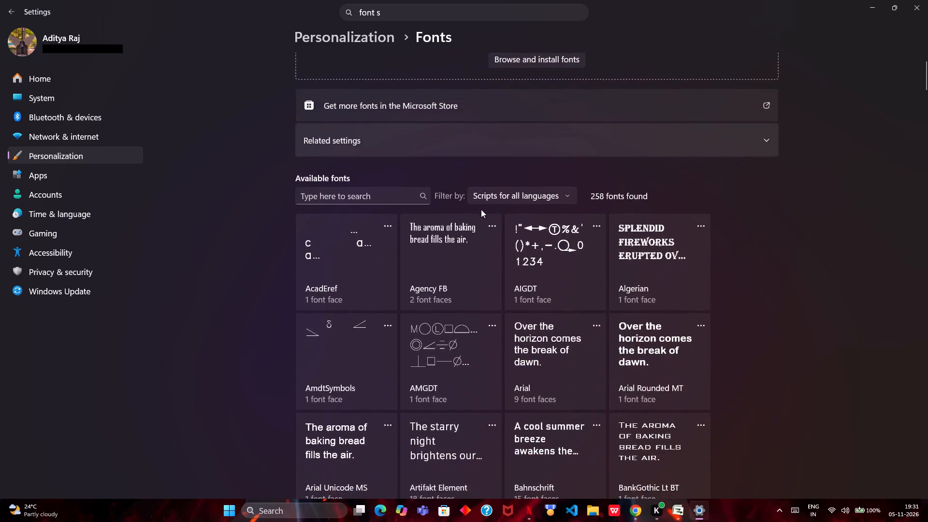
{"action": "scroll", "coordinate": [481, 209], "scroll_direction": "up", "scroll_amount": 2}
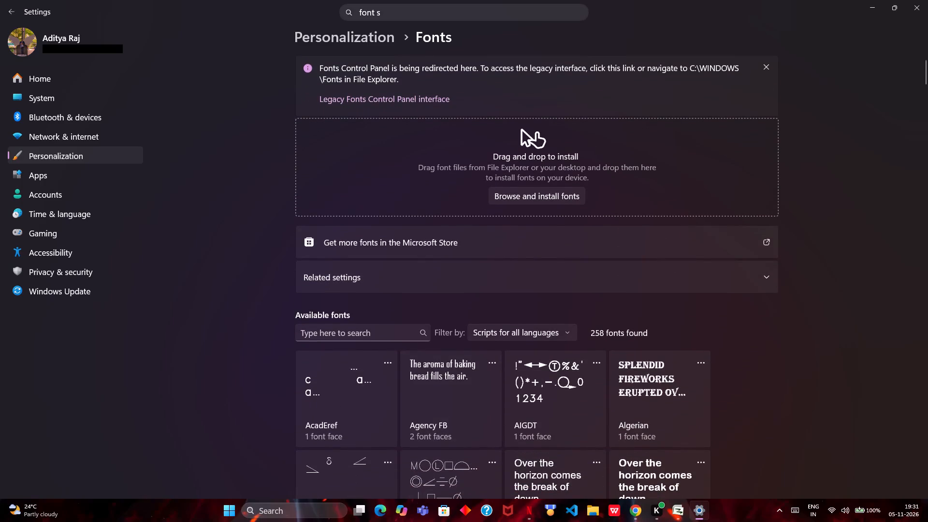
Increase the Windows accessibility text size to slightly above 135% and apply the change.
{"action": "left_click", "coordinate": [430, 12]}
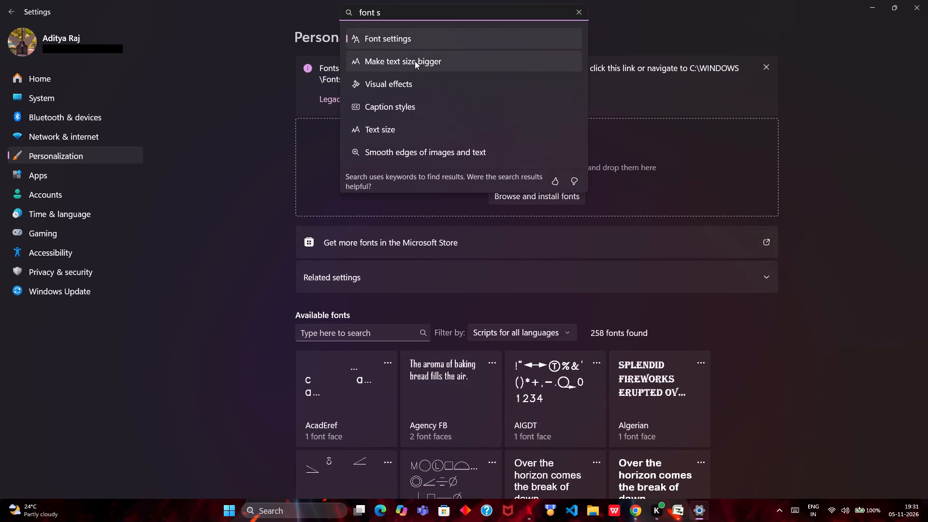
{"action": "left_click", "coordinate": [415, 61]}
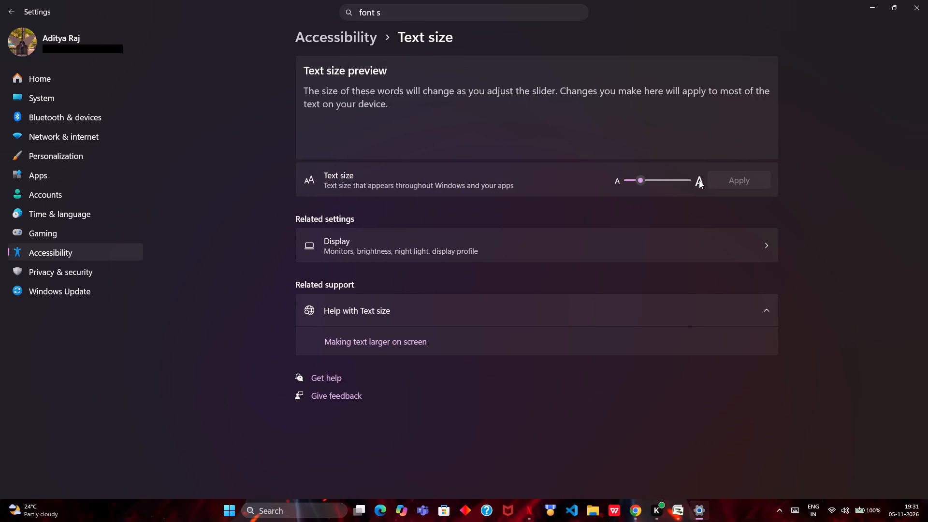
{"action": "left_click_drag", "start_coordinate": [643, 184], "coordinate": [647, 183]}
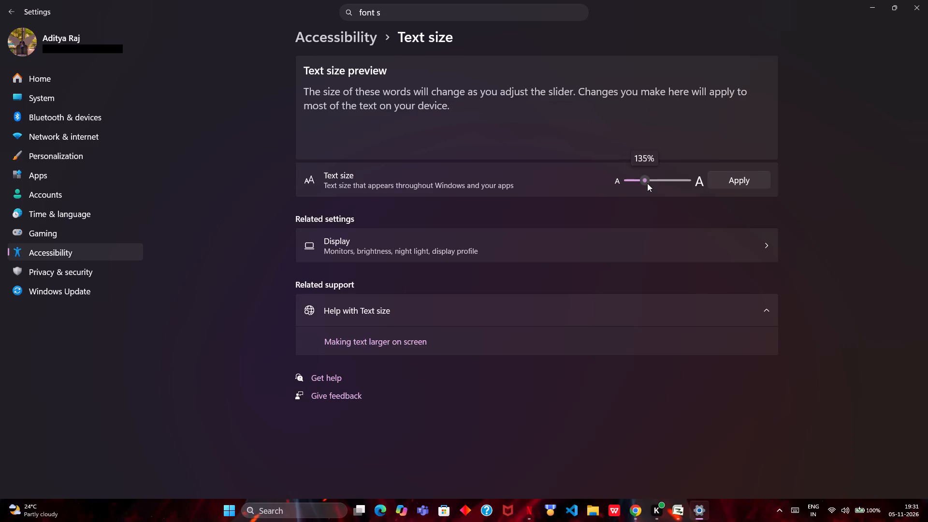
{"action": "left_click_drag", "start_coordinate": [647, 183], "coordinate": [649, 183]}
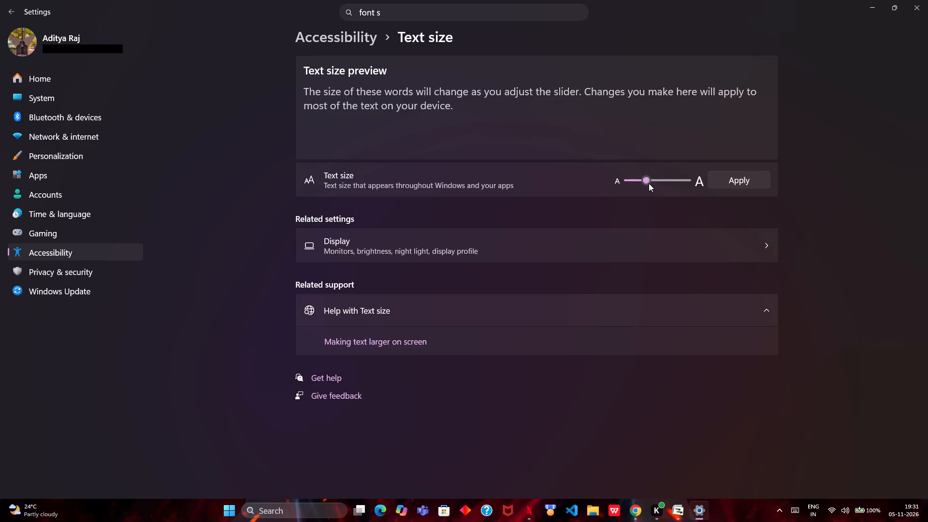
{"action": "left_click", "coordinate": [729, 176]}
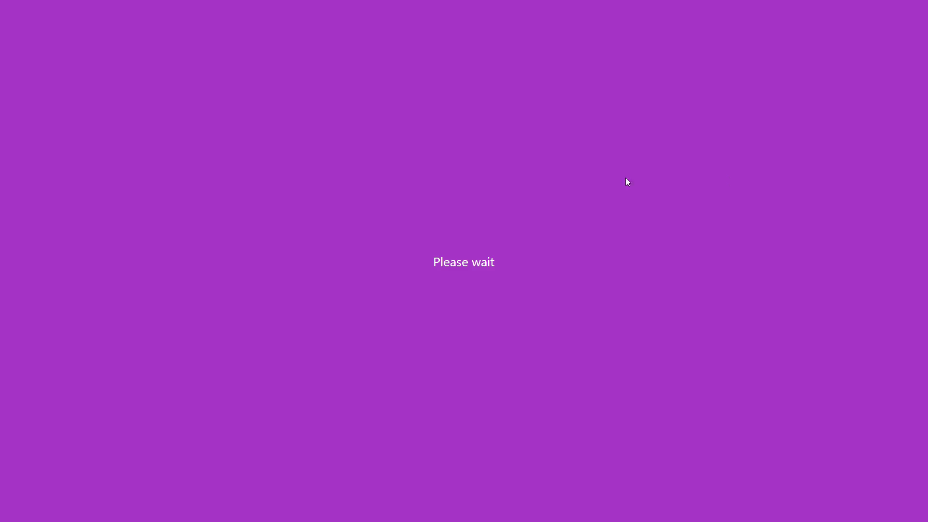